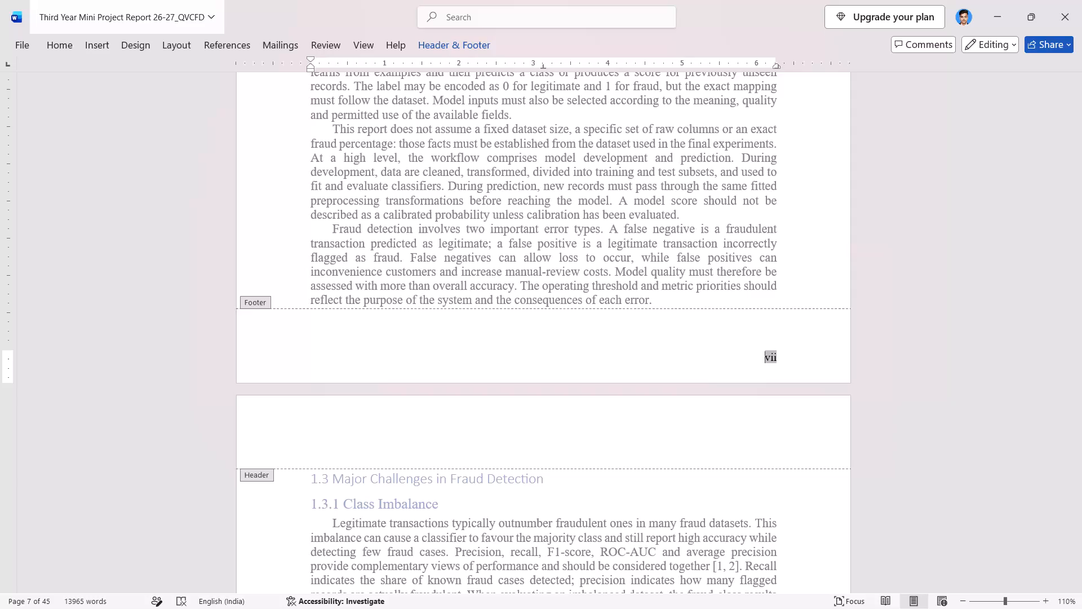
Show the paragraph marks and other hidden formatting symbols in the report.
{"action": "left_click", "coordinate": [50, 47]}
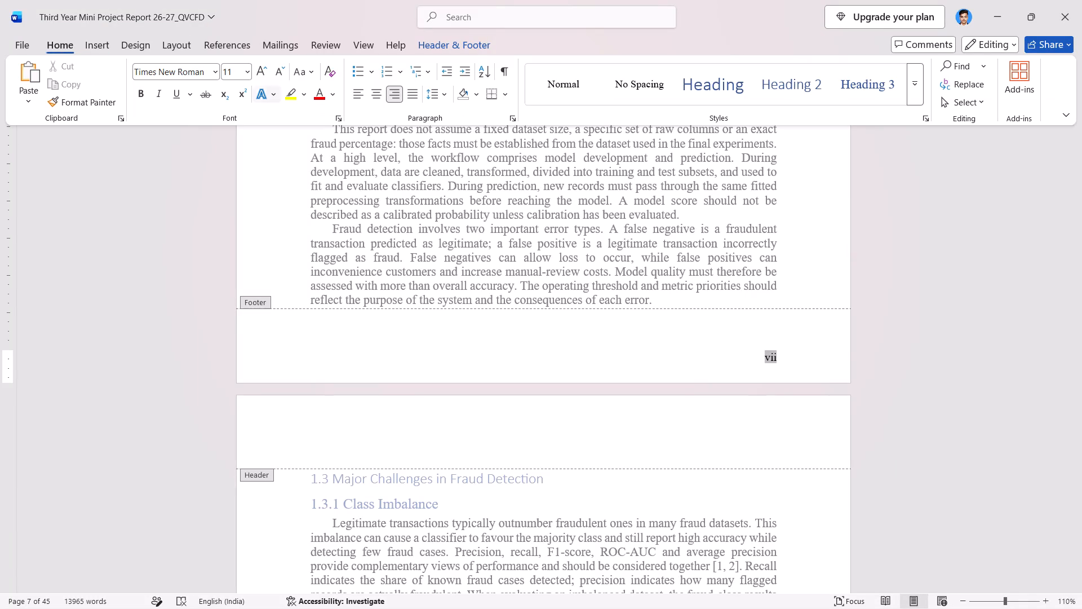
{"action": "left_click", "coordinate": [507, 70]}
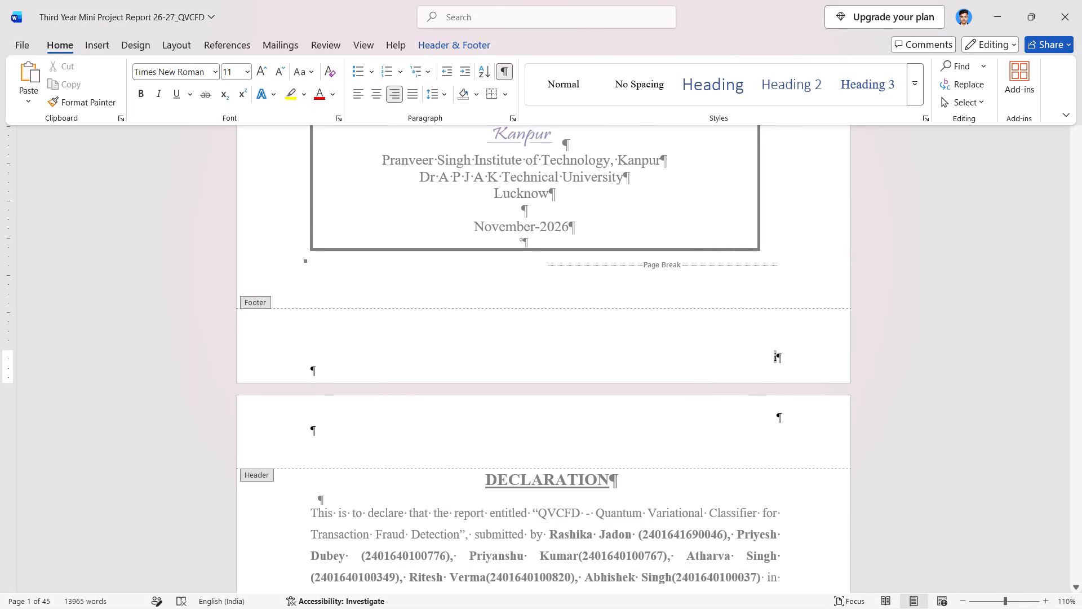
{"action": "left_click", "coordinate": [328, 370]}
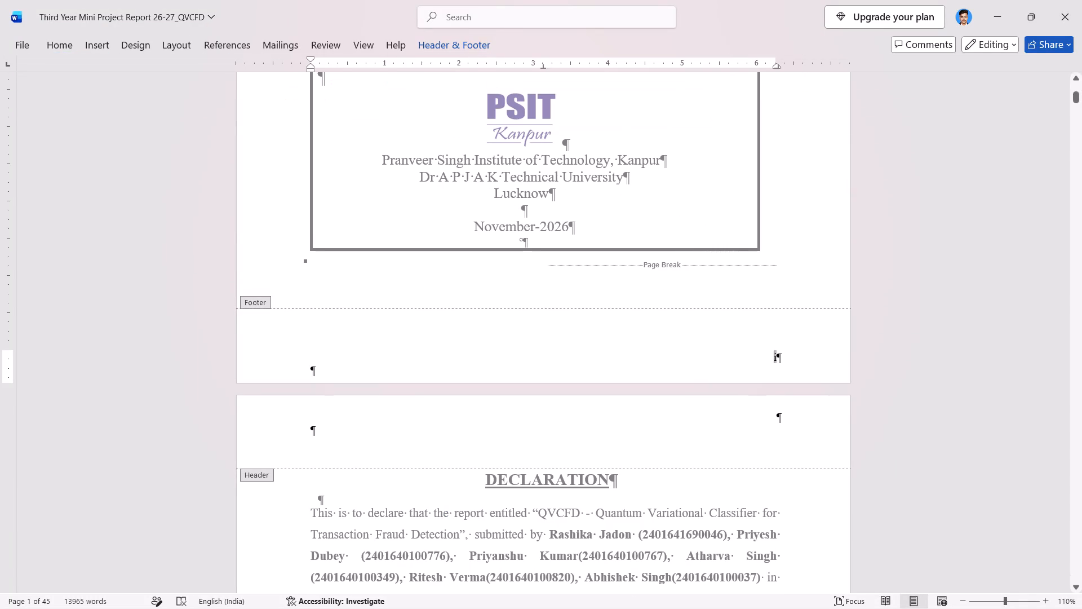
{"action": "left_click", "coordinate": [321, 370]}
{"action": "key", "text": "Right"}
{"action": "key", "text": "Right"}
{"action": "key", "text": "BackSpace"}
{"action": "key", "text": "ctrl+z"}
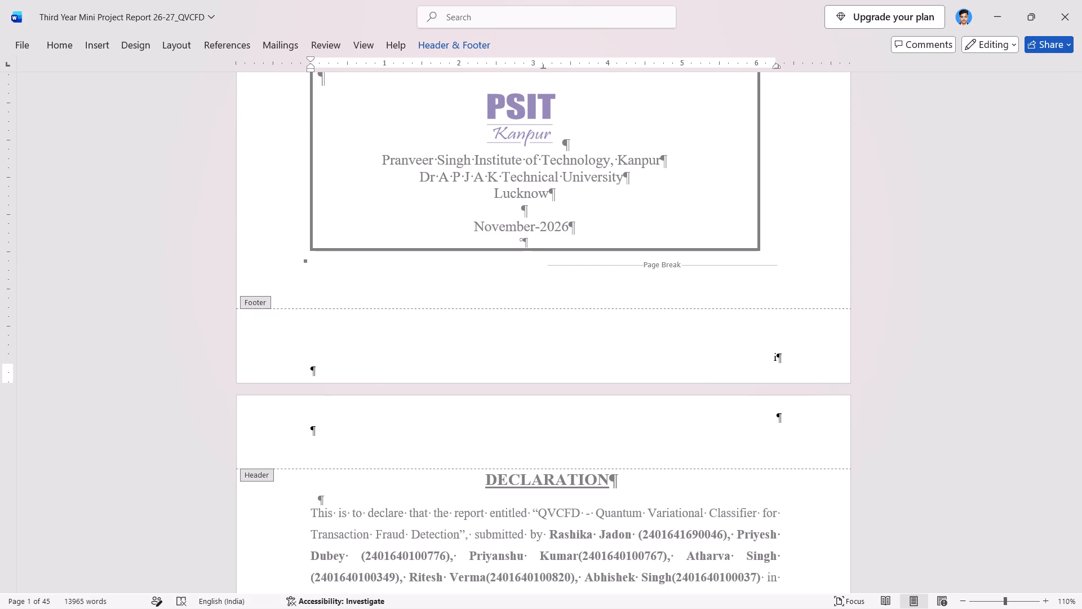
{"action": "scroll", "coordinate": [321, 370], "scroll_direction": "up", "scroll_amount": 1}
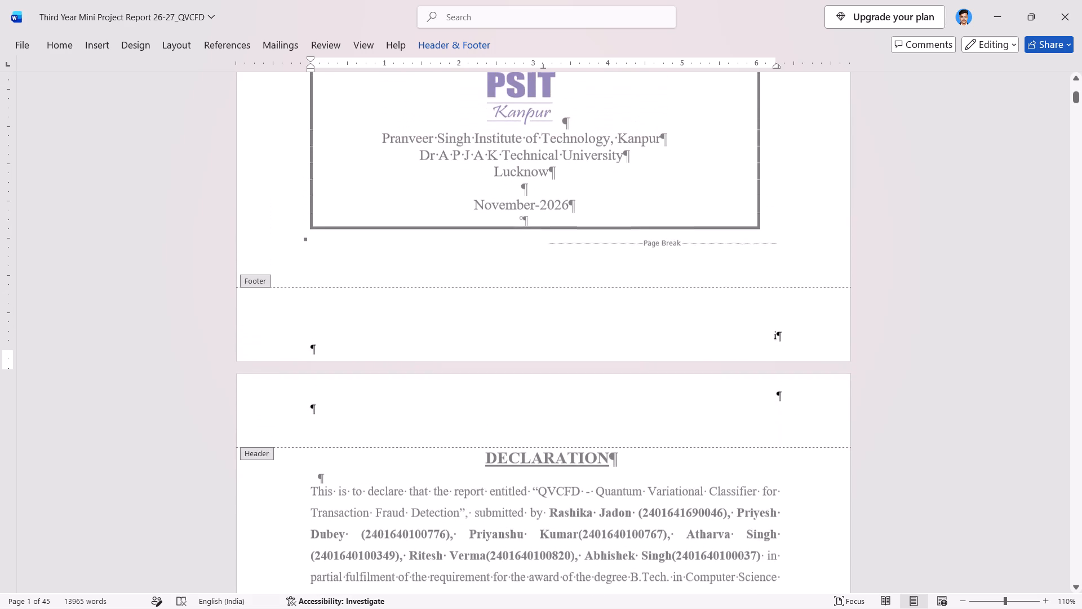
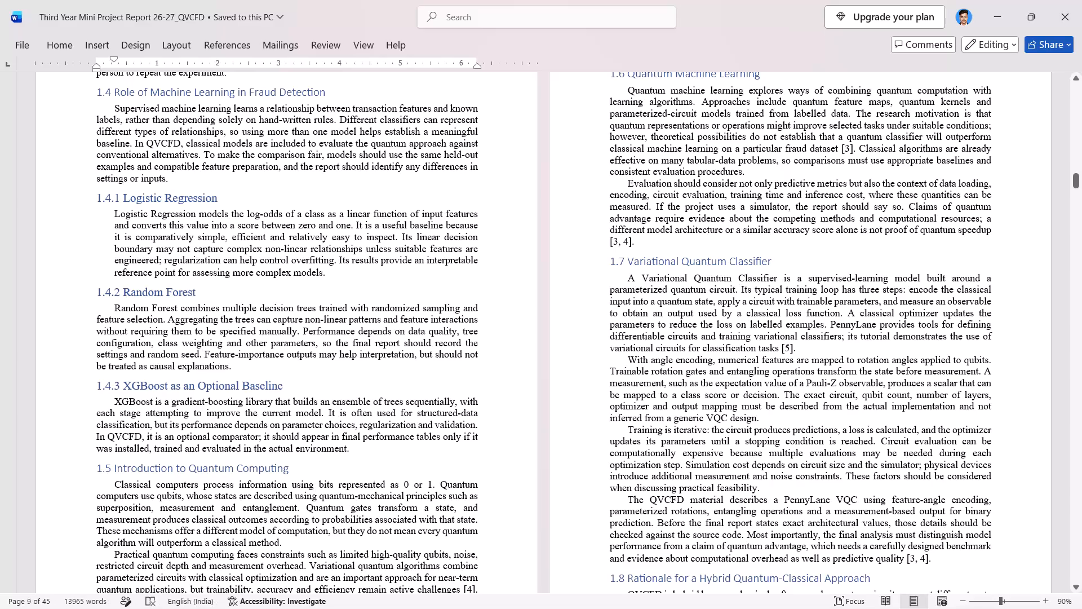
Inspect the 1.4 Role of Machine Learning in Fraud Detection and 1.4.1 Logistic Regression headings in the report.
{"action": "scroll", "coordinate": [294, 497], "scroll_direction": "up", "scroll_amount": 3}
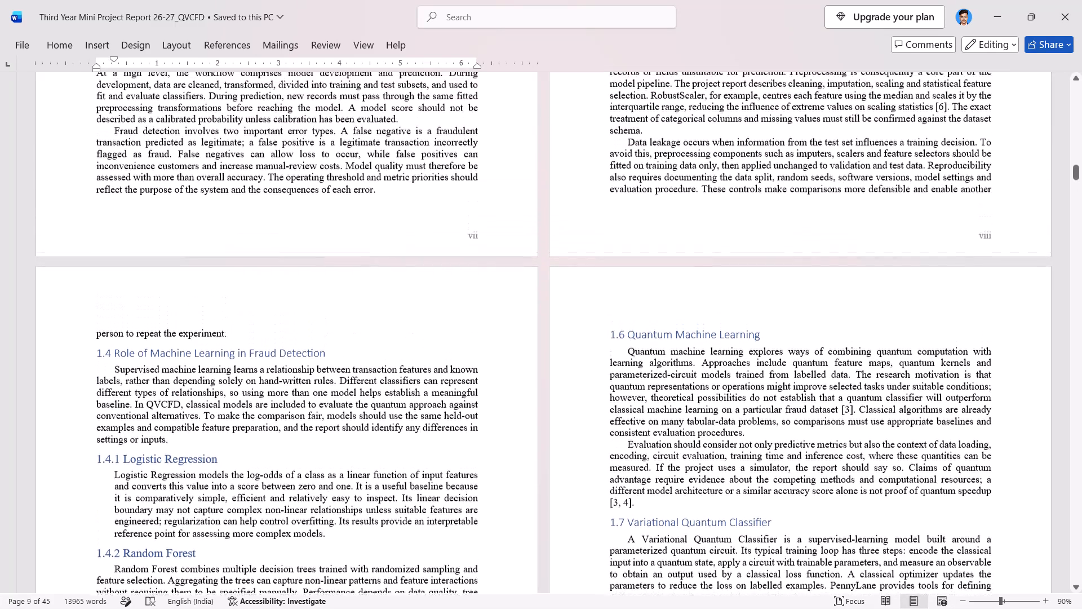
{"action": "left_click", "coordinate": [148, 470]}
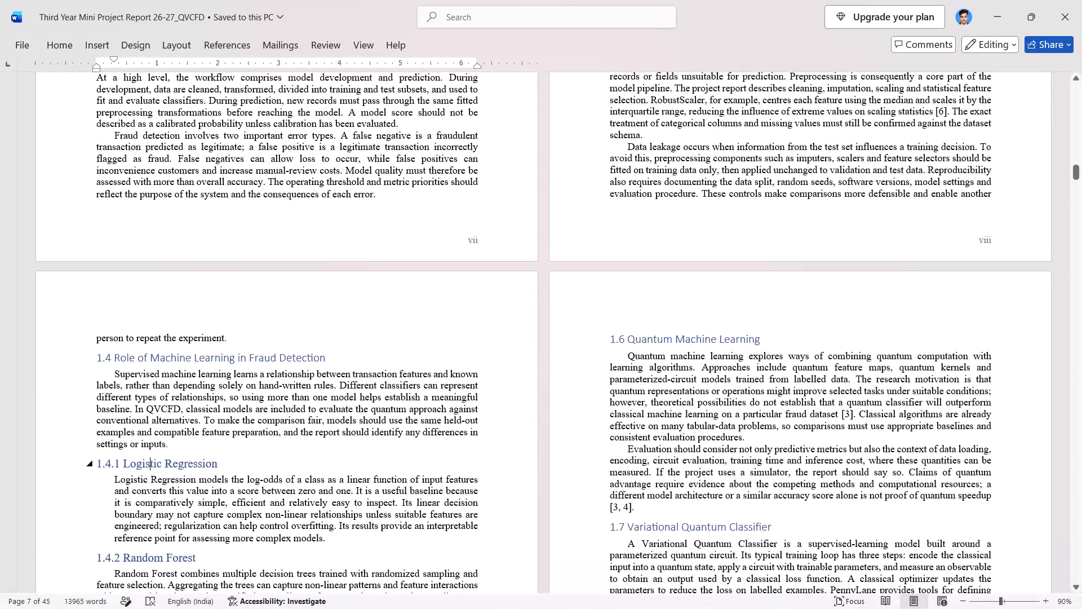
{"action": "triple_click", "coordinate": [148, 470]}
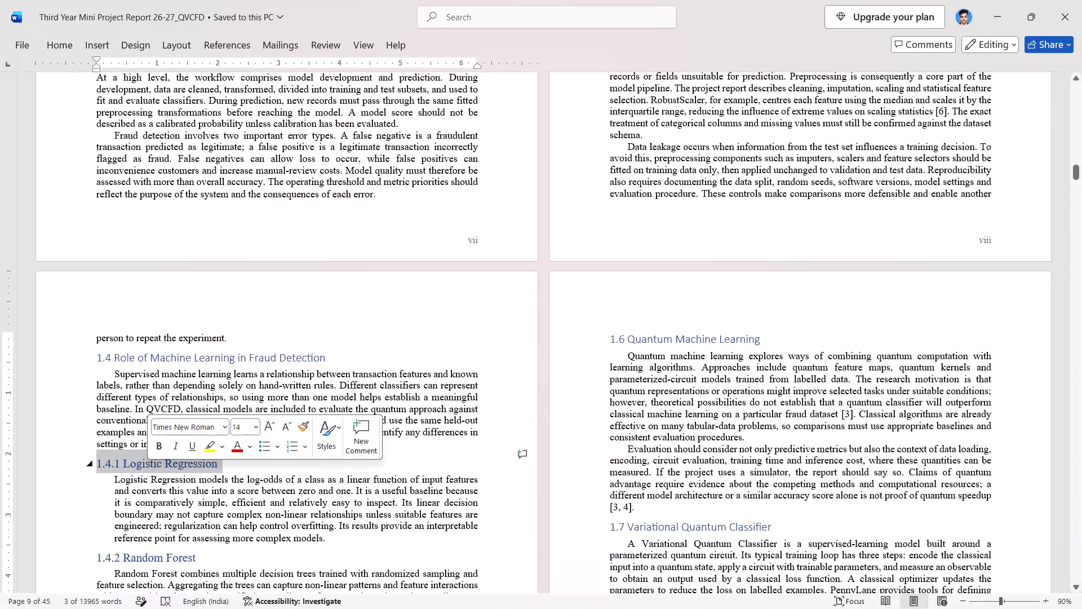
{"action": "left_click", "coordinate": [148, 470]}
{"action": "left_click", "coordinate": [229, 350]}
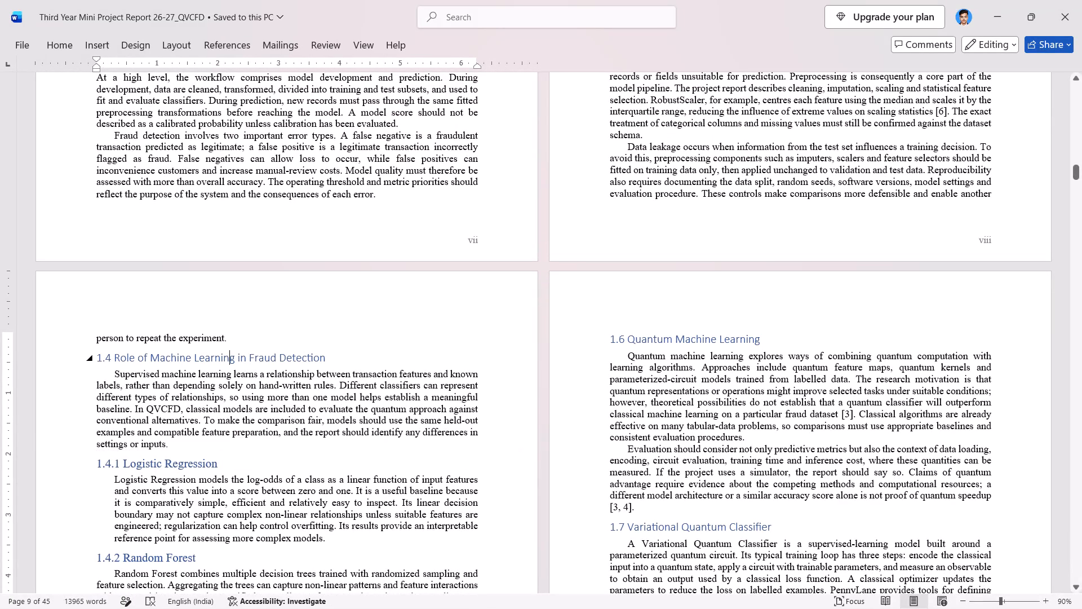
{"action": "double_click", "coordinate": [225, 351]}
{"action": "left_click", "coordinate": [225, 351]}
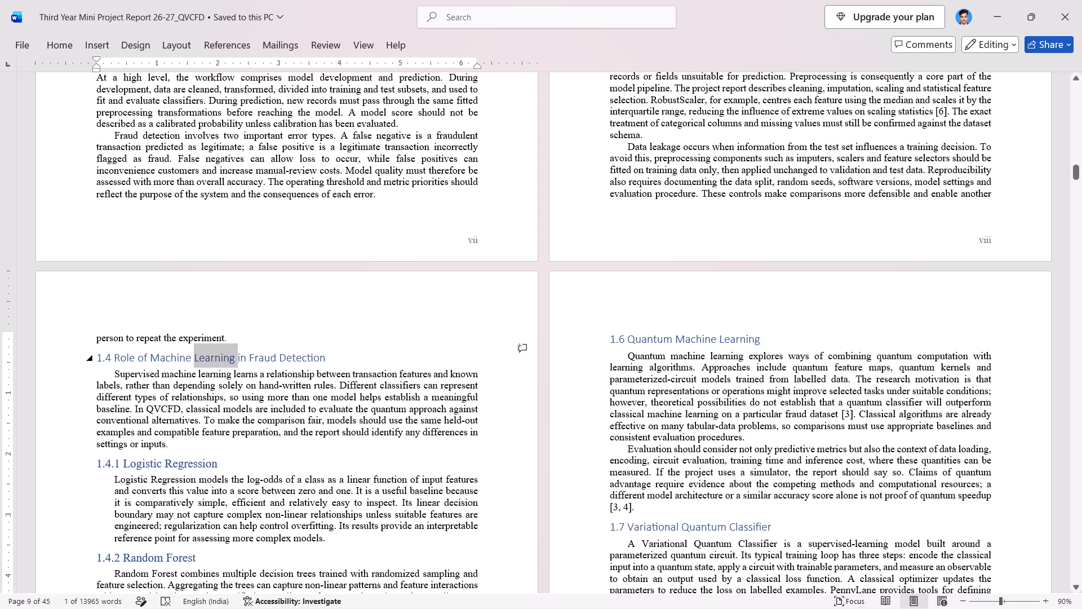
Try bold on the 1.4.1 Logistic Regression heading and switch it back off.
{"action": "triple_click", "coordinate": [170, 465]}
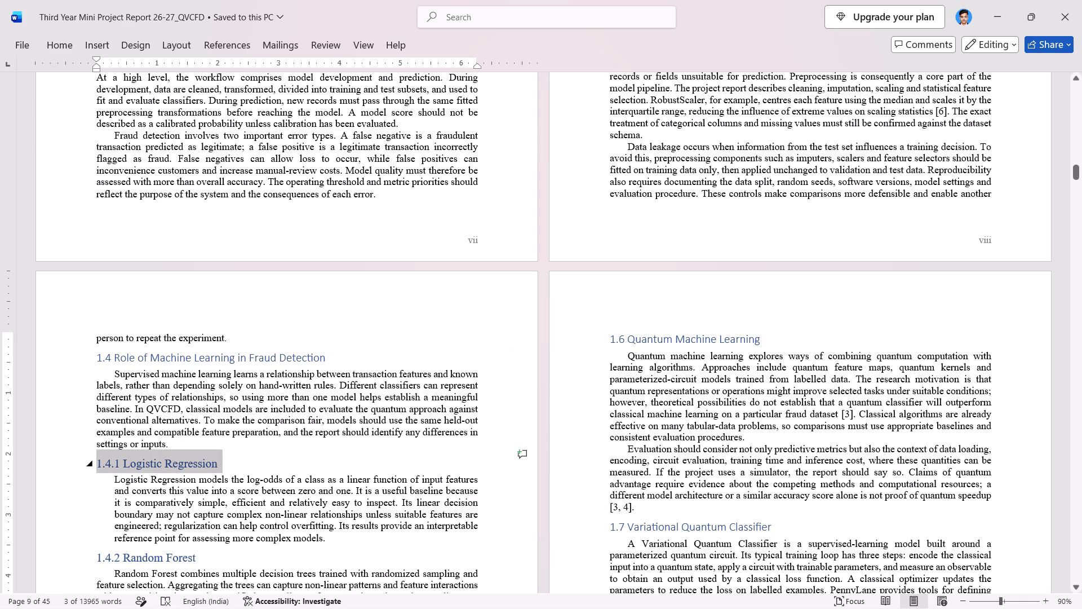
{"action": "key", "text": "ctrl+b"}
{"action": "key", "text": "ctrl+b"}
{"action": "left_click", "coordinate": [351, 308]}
Examine the headings through section 1.8, focusing on the font and size of the 1.4.3 XGBoost as an Optional Baseline heading.
{"action": "scroll", "coordinate": [351, 308], "scroll_direction": "down", "scroll_amount": 5}
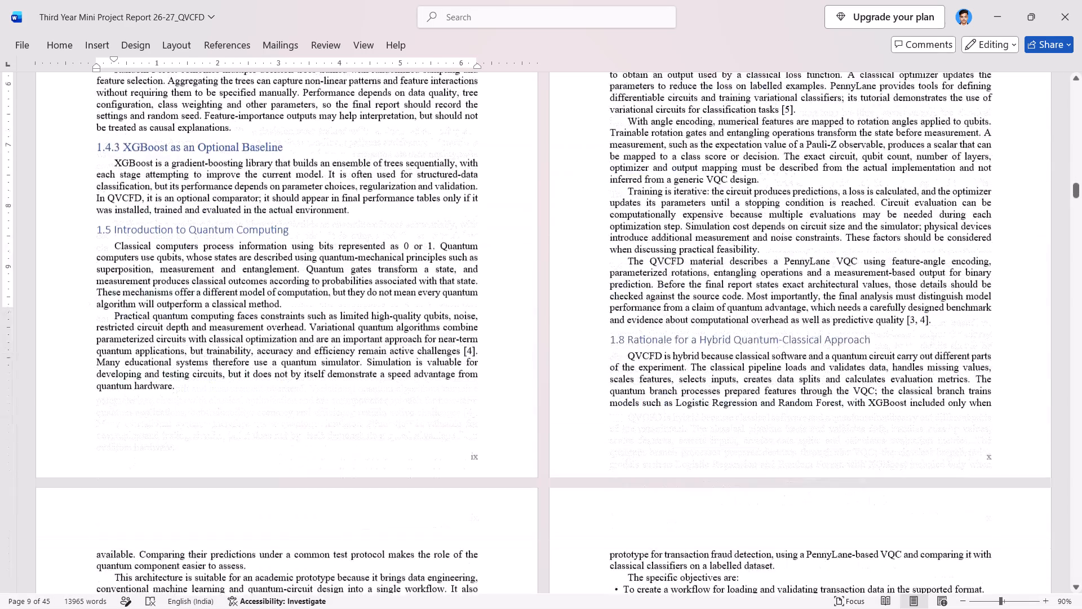
{"action": "scroll", "coordinate": [351, 308], "scroll_direction": "down", "scroll_amount": 2}
{"action": "scroll", "coordinate": [351, 308], "scroll_direction": "up", "scroll_amount": 2}
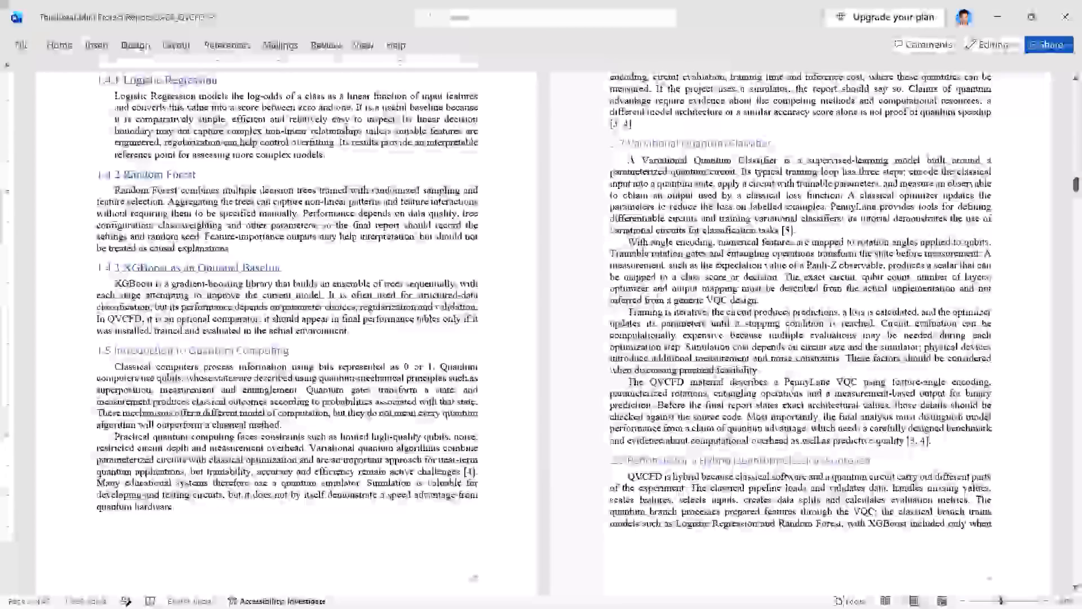
{"action": "scroll", "coordinate": [351, 308], "scroll_direction": "up", "scroll_amount": 1}
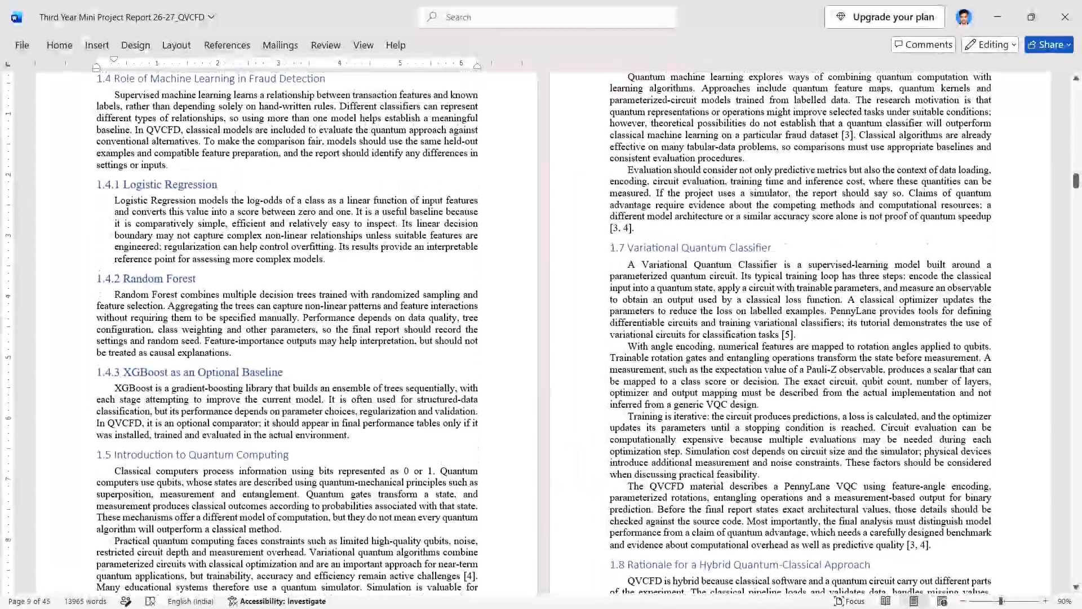
{"action": "triple_click", "coordinate": [230, 374]}
{"action": "left_click", "coordinate": [230, 374]}
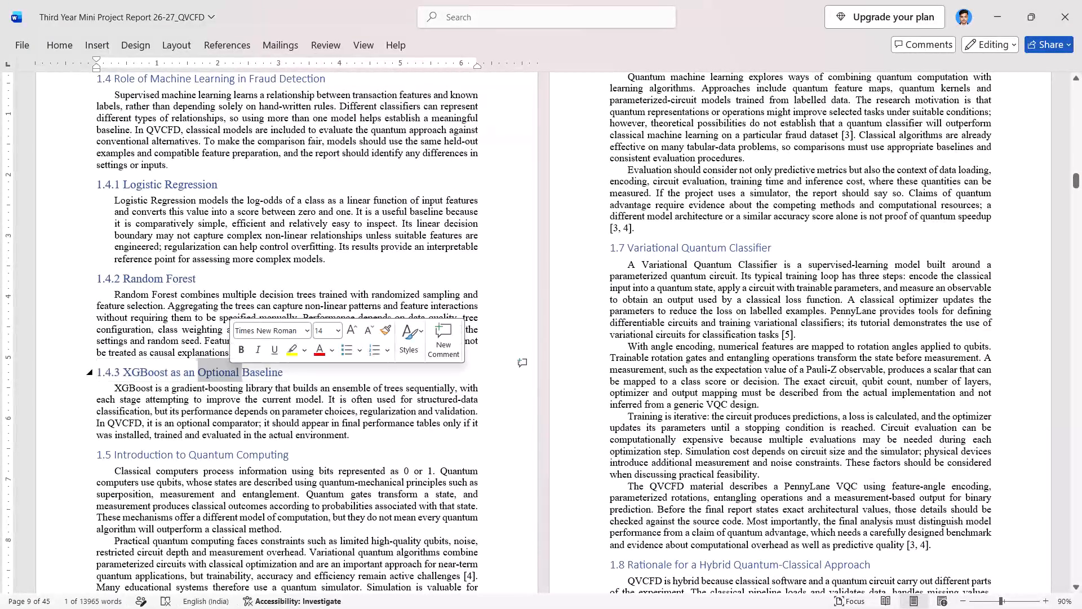
{"action": "double_click", "coordinate": [230, 374]}
{"action": "double_click", "coordinate": [230, 374]}
{"action": "triple_click", "coordinate": [230, 374]}
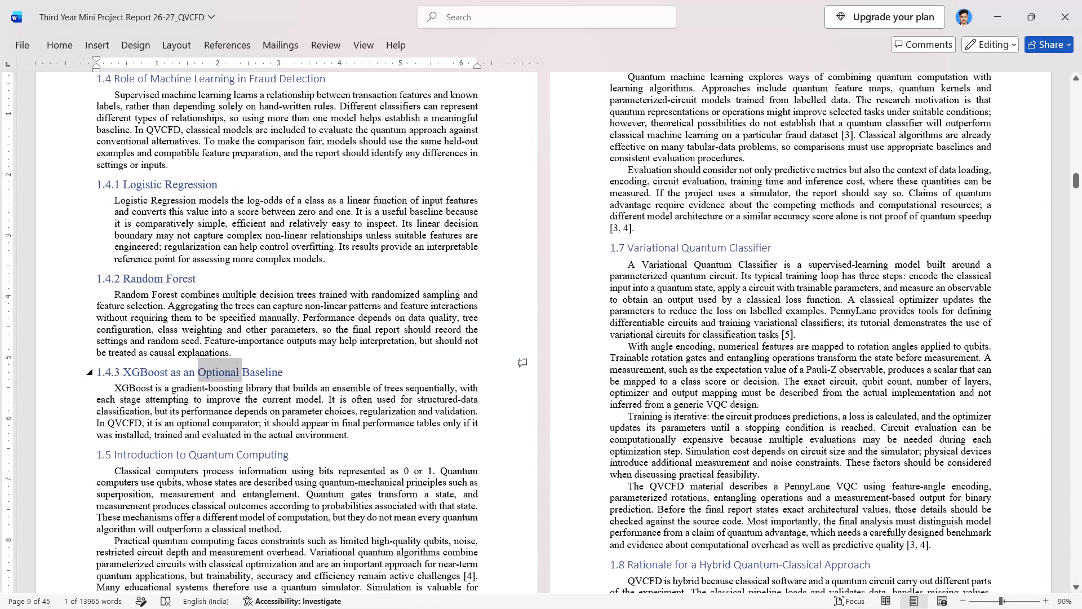
{"action": "left_click", "coordinate": [277, 382]}
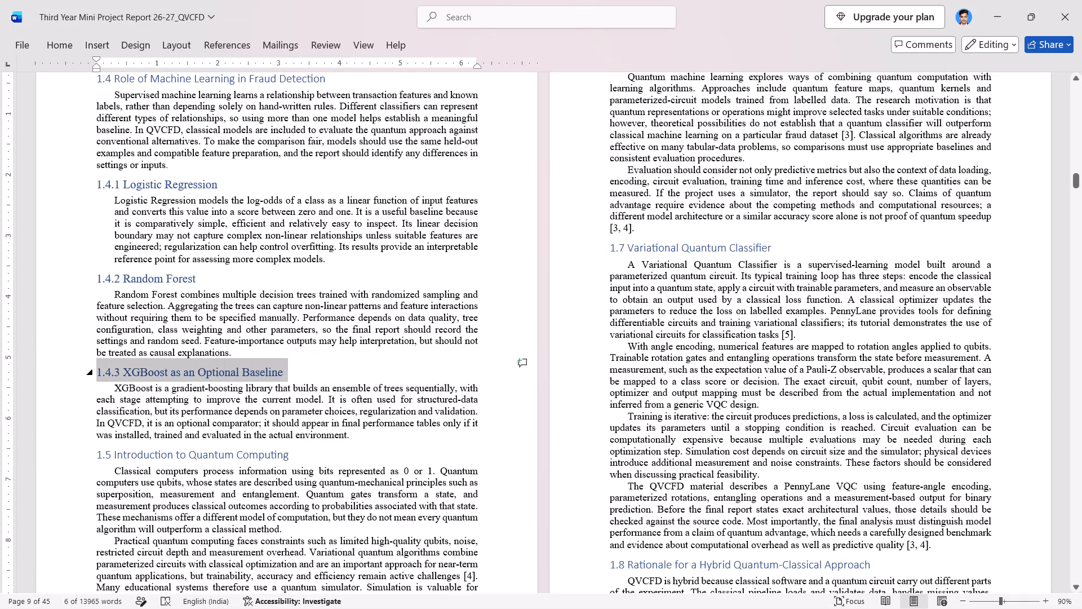
Review the report's pages from section 1.4 back through the Table of Contents and Abstract to the Acknowledgement.
{"action": "scroll", "coordinate": [277, 382], "scroll_direction": "up", "scroll_amount": 6, "text": "ctrl"}
{"action": "scroll", "coordinate": [277, 382], "scroll_direction": "right", "scroll_amount": 2}
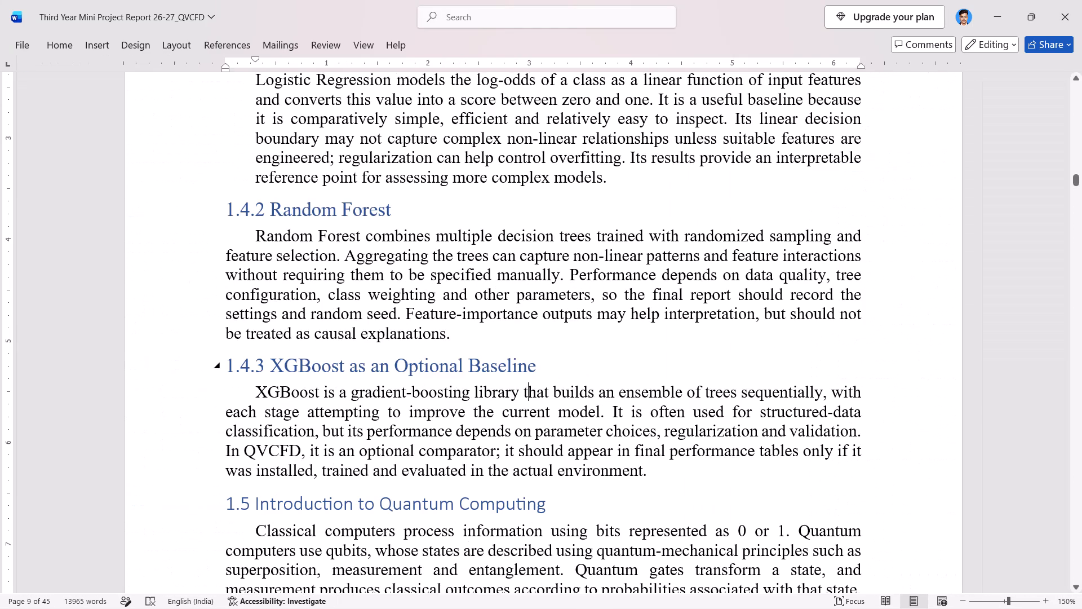
{"action": "scroll", "coordinate": [277, 382], "scroll_direction": "down", "scroll_amount": 9, "text": "ctrl"}
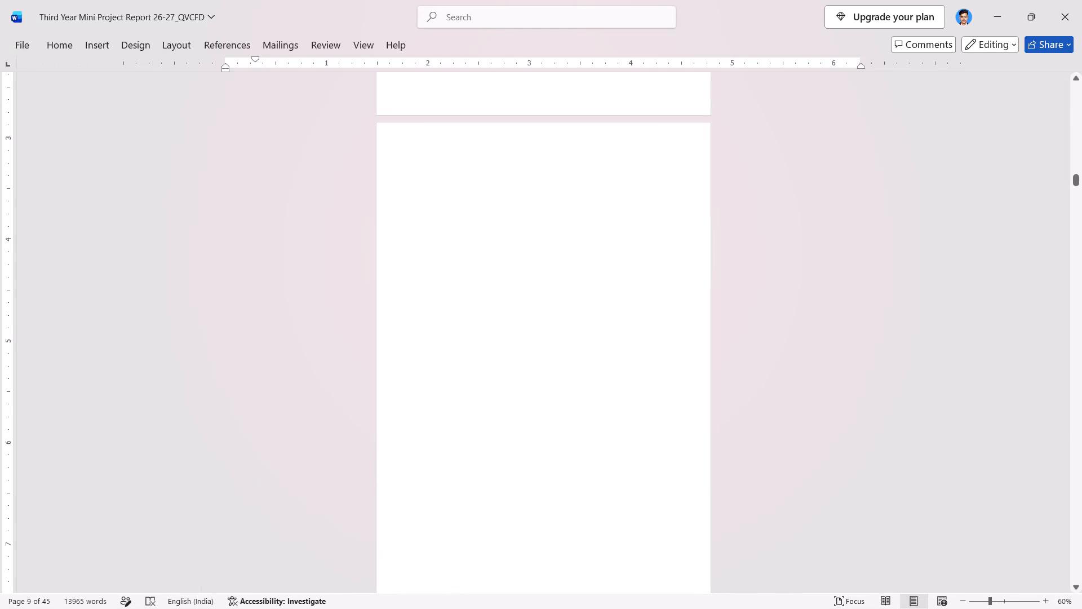
{"action": "scroll", "coordinate": [277, 382], "scroll_direction": "up", "scroll_amount": 5}
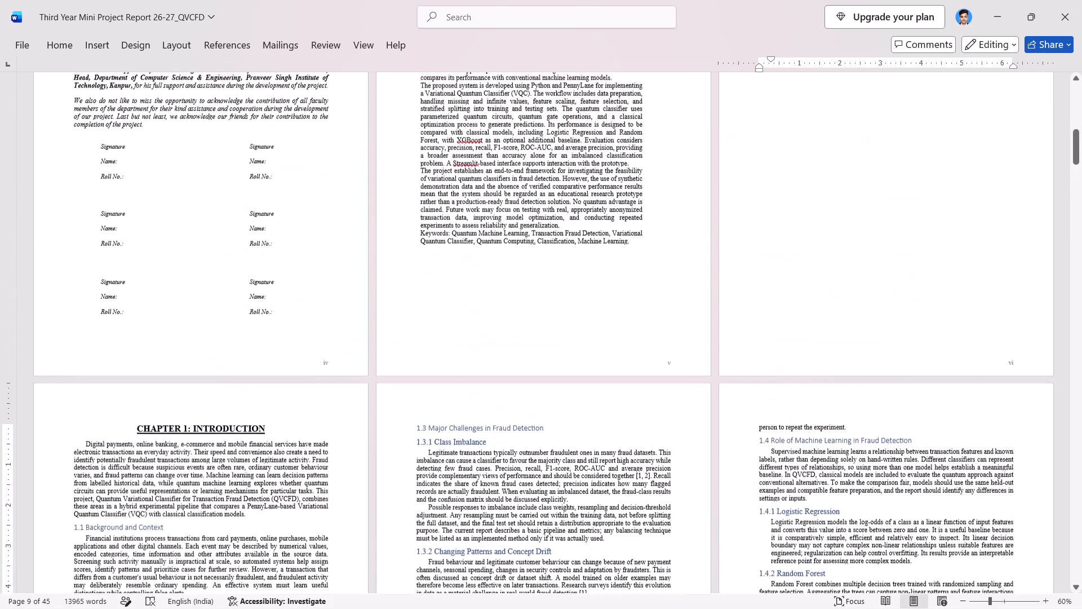
{"action": "scroll", "coordinate": [277, 382], "scroll_direction": "up", "scroll_amount": 3}
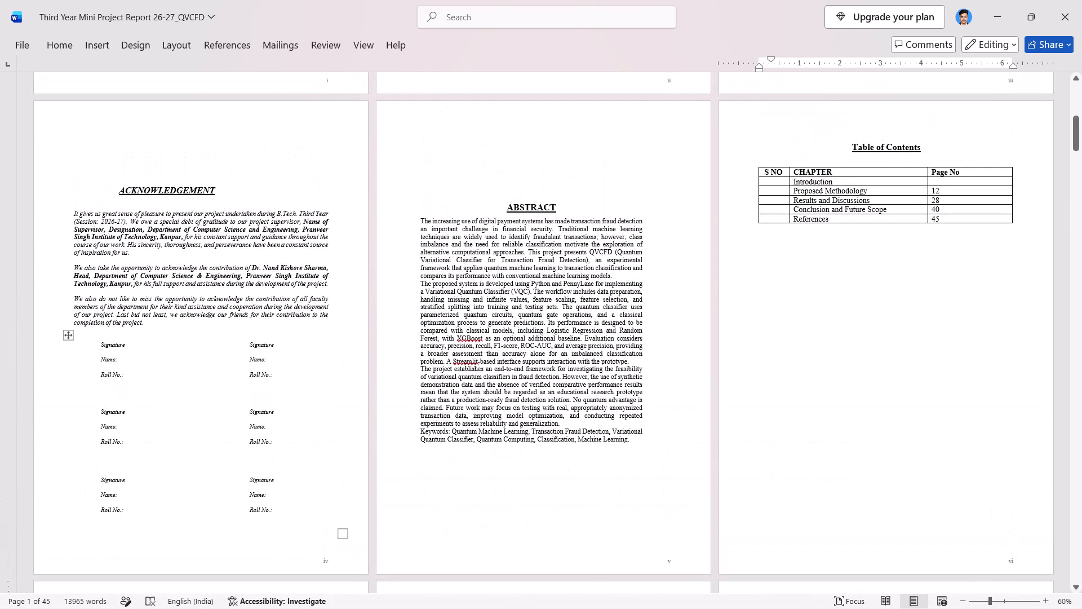
{"action": "scroll", "coordinate": [277, 382], "scroll_direction": "up", "scroll_amount": 1}
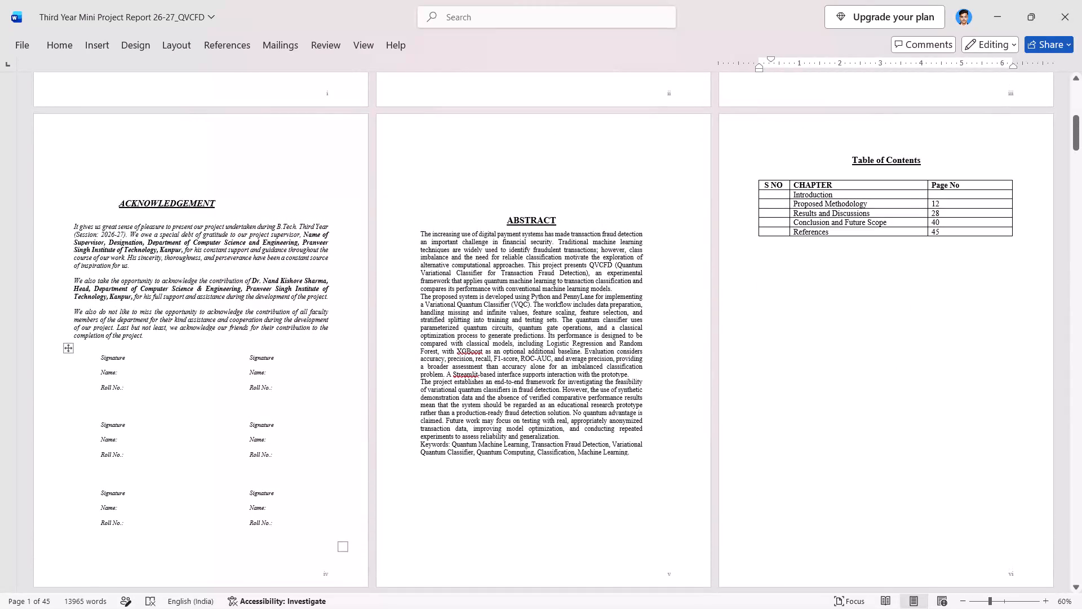
{"action": "scroll", "coordinate": [277, 382], "scroll_direction": "up", "scroll_amount": 5, "text": "ctrl"}
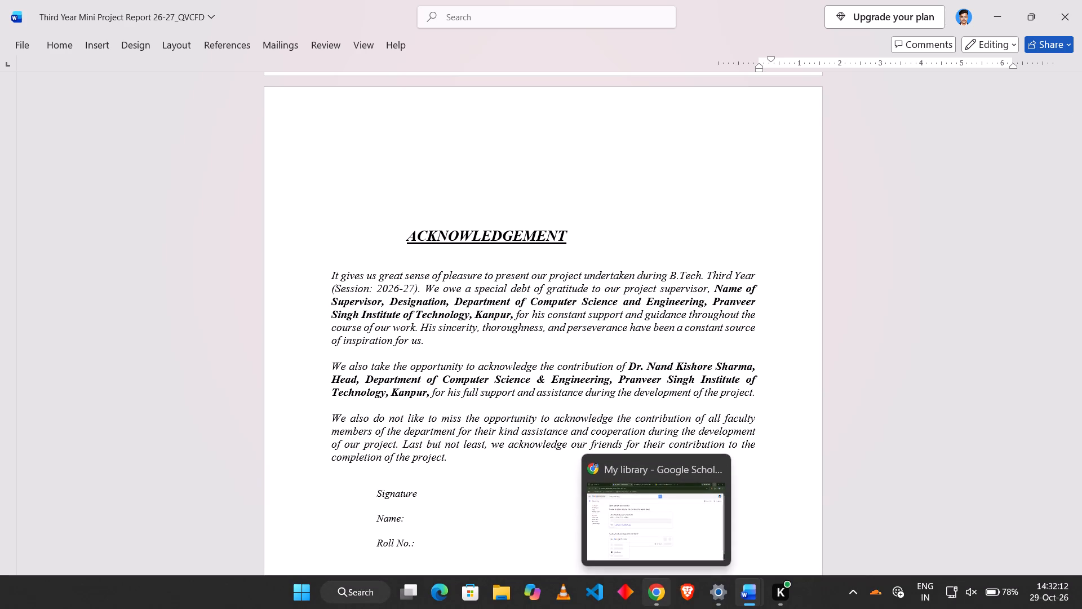
Switch to Chrome and examine the layout of the Acknowledgement and Abstract pages in check_final_report_merged.pdf.
{"action": "left_click", "coordinate": [652, 513]}
{"action": "left_click", "coordinate": [632, 0]}
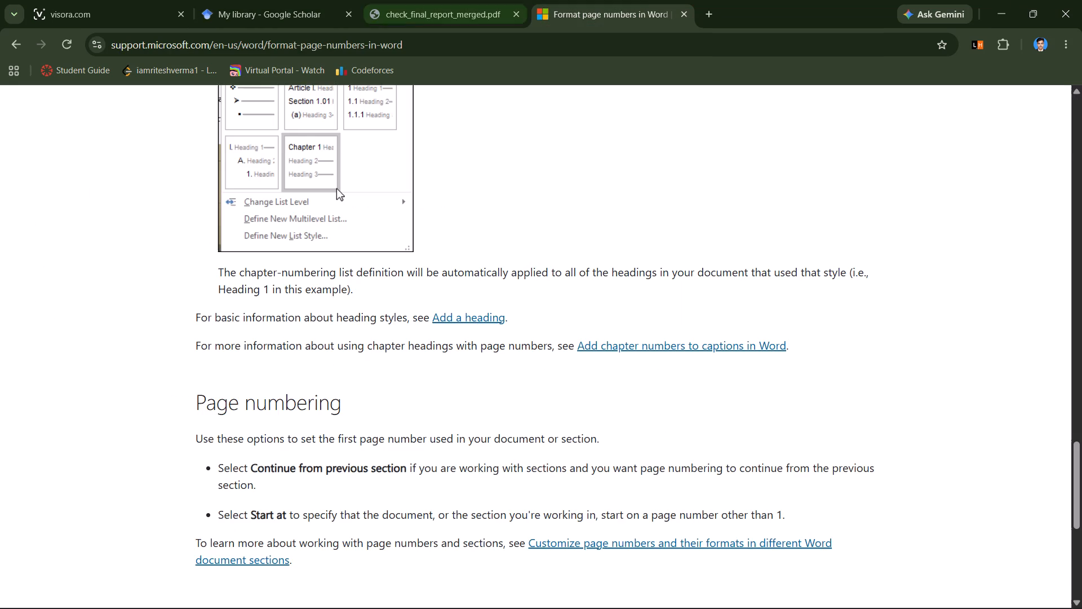
{"action": "left_click", "coordinate": [381, 0]}
{"action": "scroll", "coordinate": [443, 311], "scroll_direction": "down", "scroll_amount": 6}
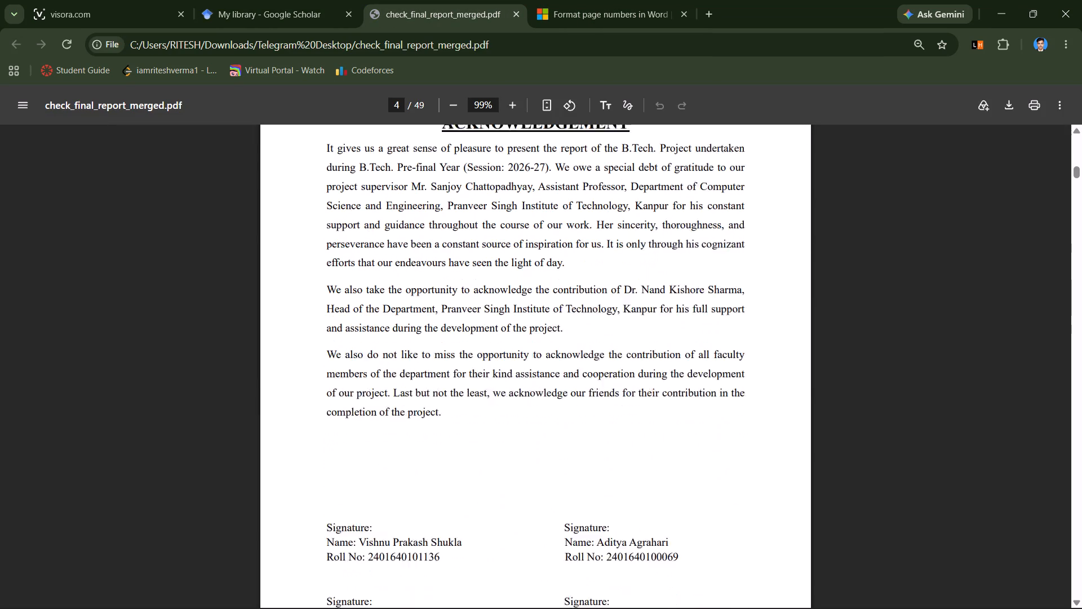
{"action": "scroll", "coordinate": [443, 311], "scroll_direction": "down", "scroll_amount": 1}
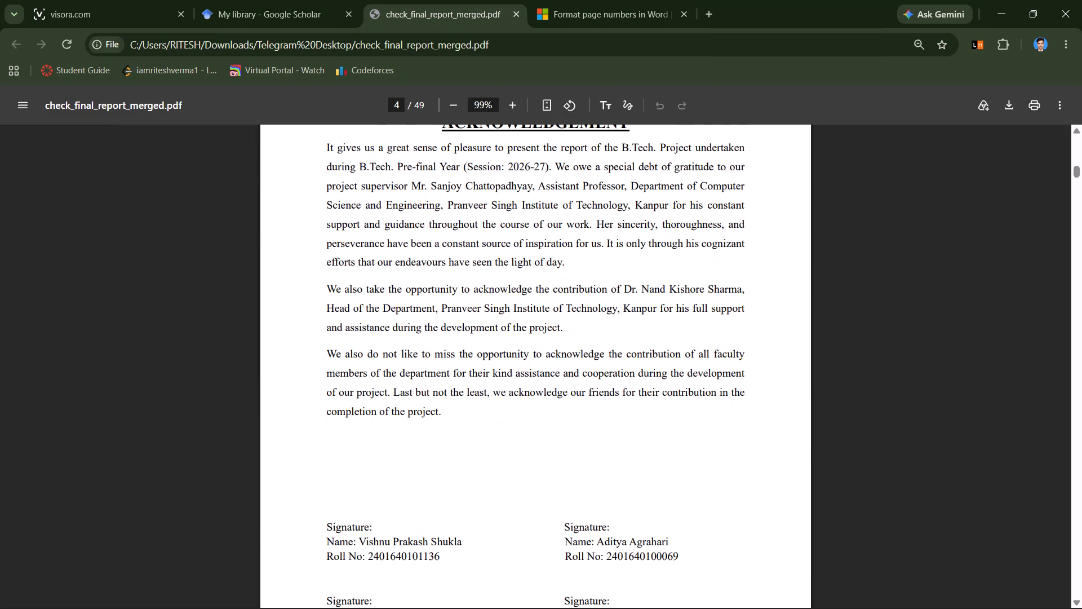
{"action": "scroll", "coordinate": [443, 311], "scroll_direction": "down", "scroll_amount": 3}
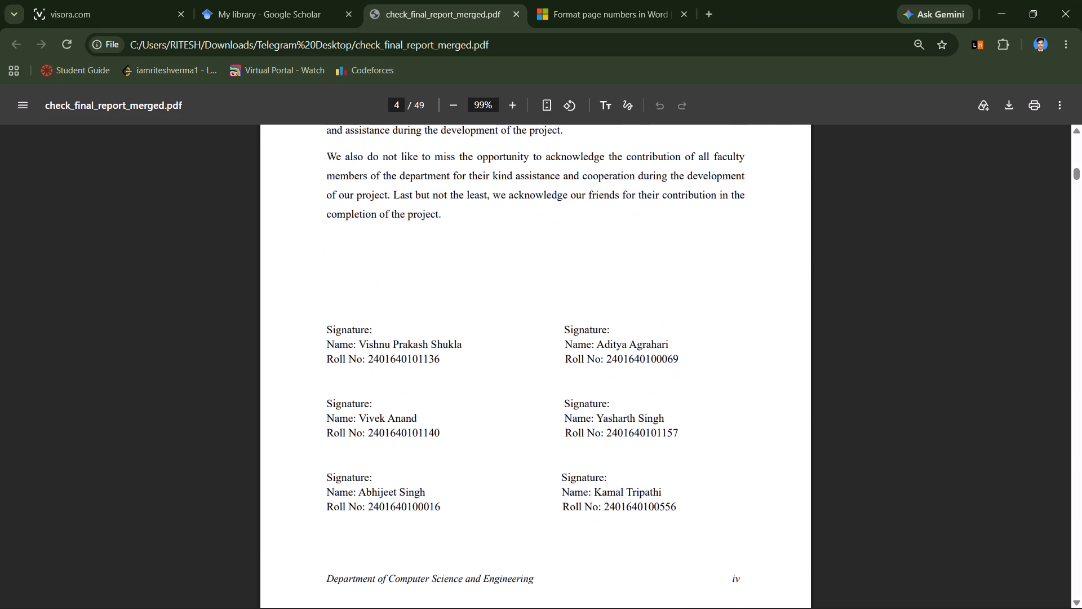
{"action": "scroll", "coordinate": [443, 311], "scroll_direction": "down", "scroll_amount": 3}
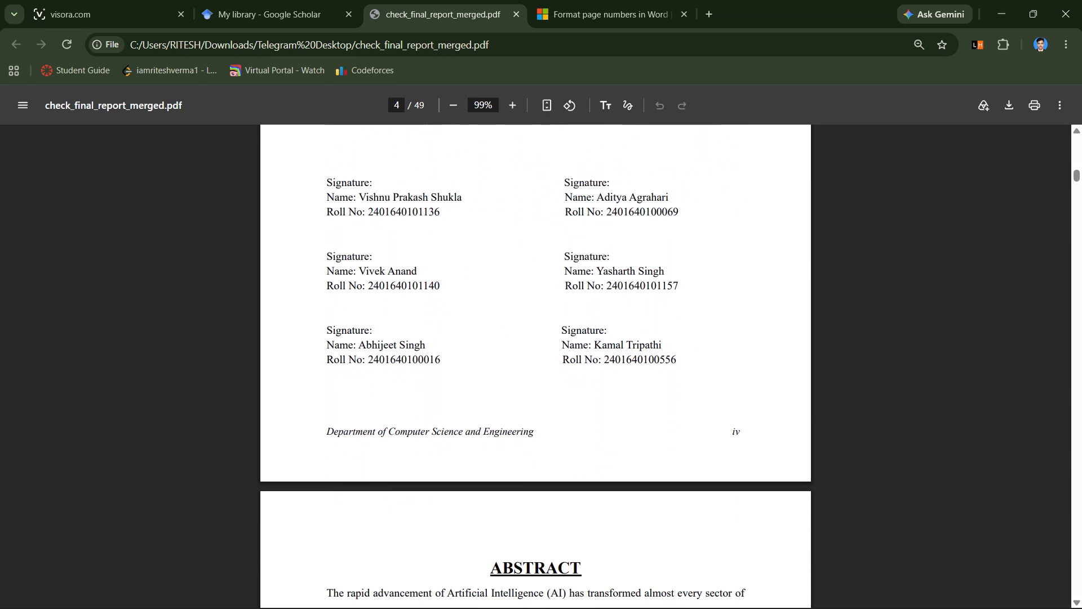
{"action": "scroll", "coordinate": [443, 311], "scroll_direction": "down", "scroll_amount": 9}
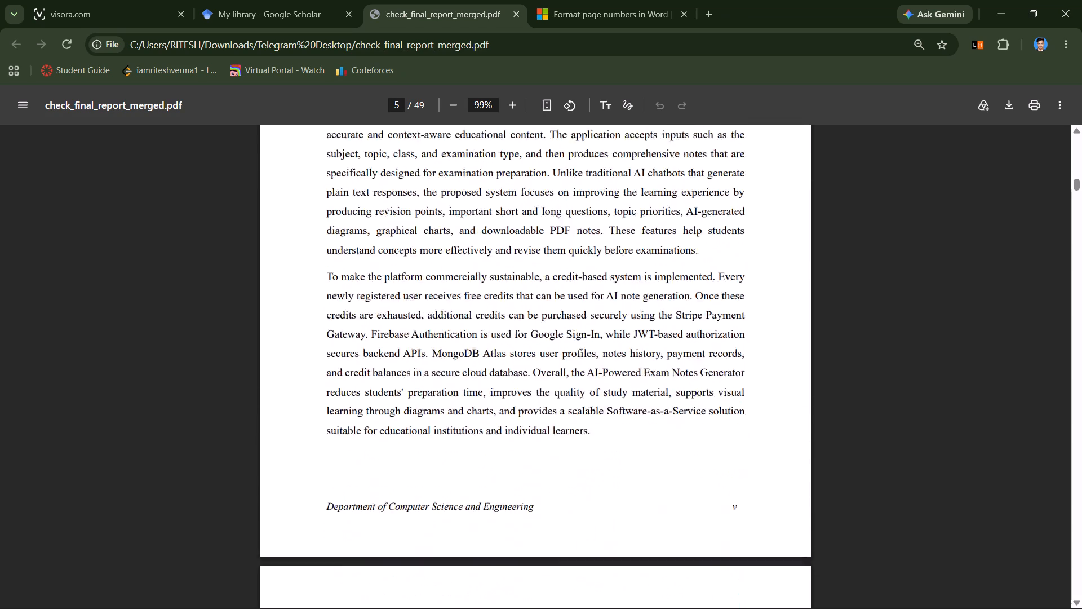
{"action": "scroll", "coordinate": [443, 311], "scroll_direction": "down", "scroll_amount": 1}
{"action": "scroll", "coordinate": [443, 311], "scroll_direction": "up", "scroll_amount": 6}
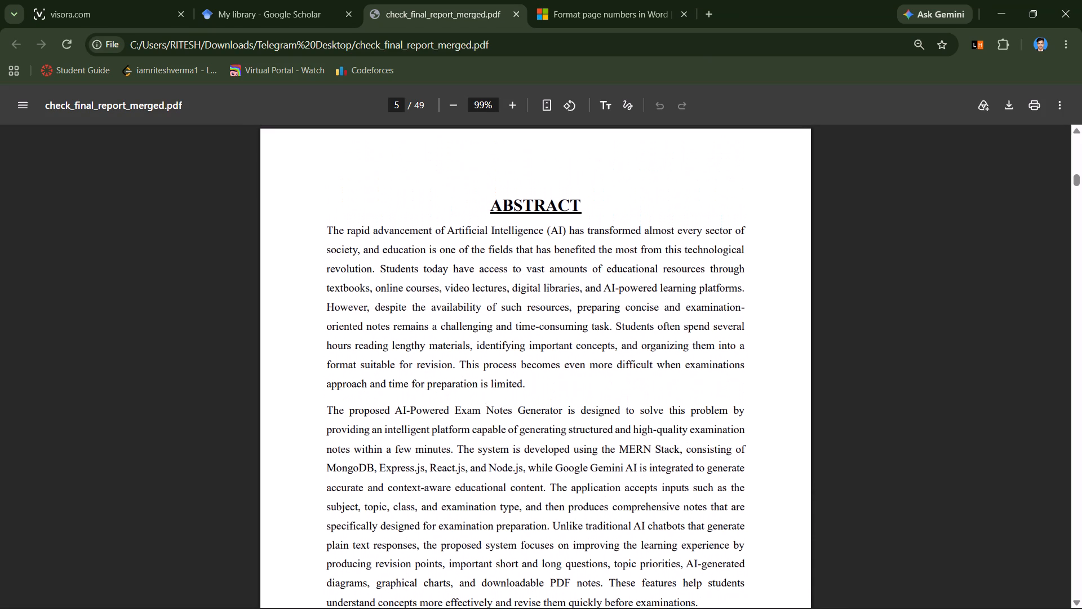
Switch back to Word and set the spacing before and after the Abstract's body paragraphs, including the Keywords, to 1 pt each.
{"action": "key", "text": "alt+Tab"}
{"action": "scroll", "coordinate": [443, 311], "scroll_direction": "down", "scroll_amount": 6}
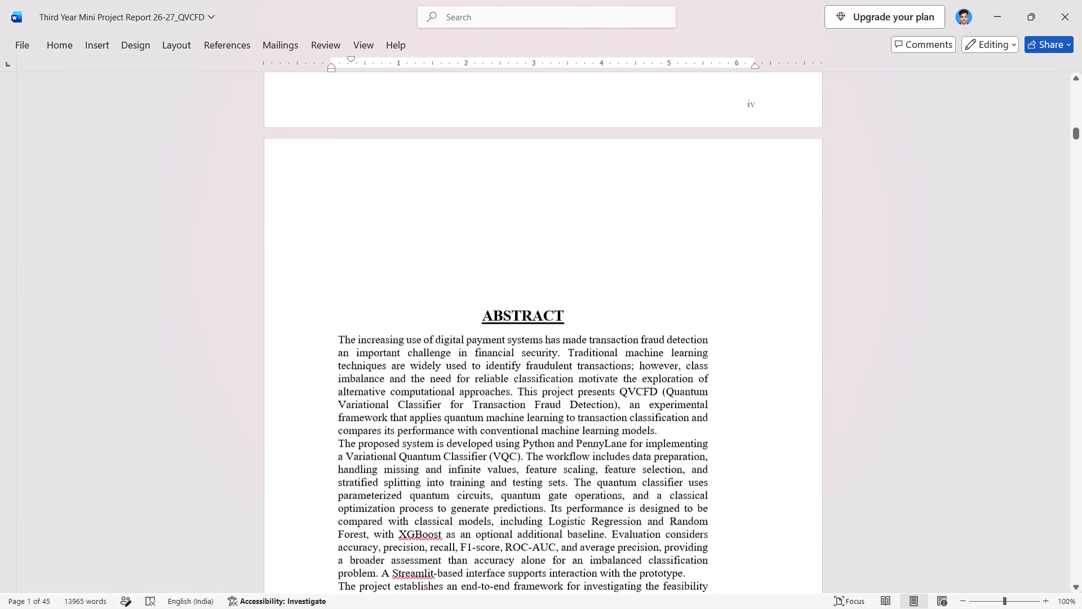
{"action": "scroll", "coordinate": [443, 311], "scroll_direction": "down", "scroll_amount": 1}
{"action": "scroll", "coordinate": [443, 311], "scroll_direction": "up", "scroll_amount": 1}
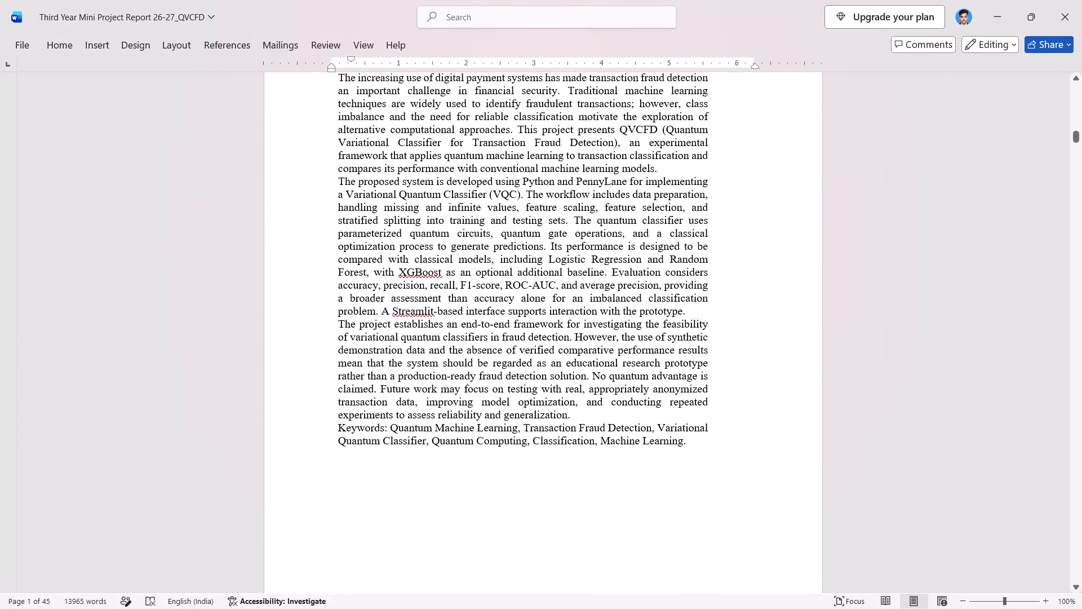
{"action": "left_click_drag", "start_coordinate": [696, 444], "coordinate": [367, 144]}
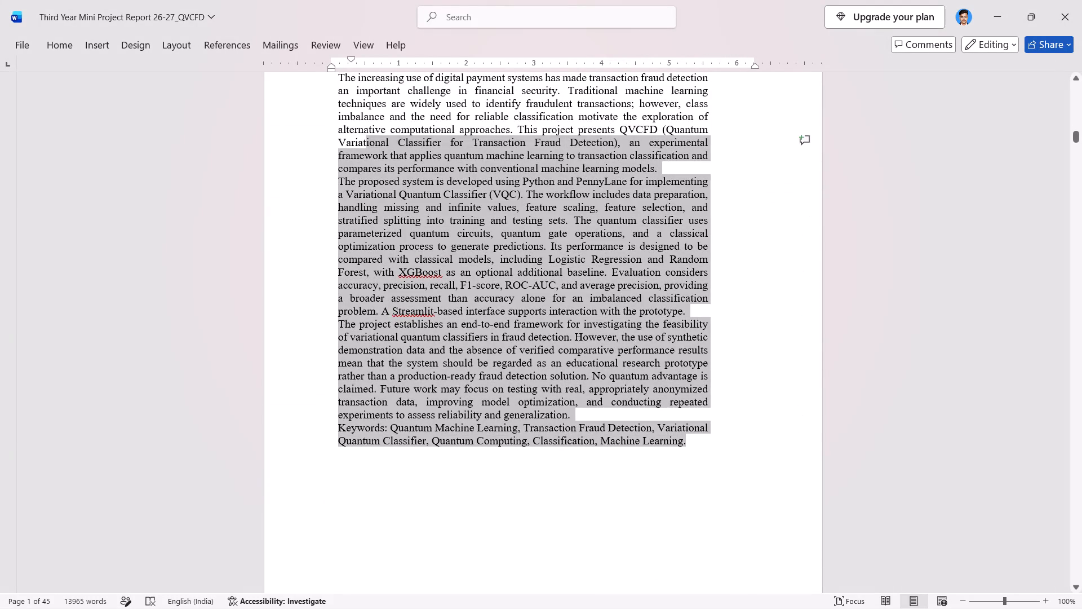
{"action": "scroll", "coordinate": [367, 144], "scroll_direction": "up", "scroll_amount": 1}
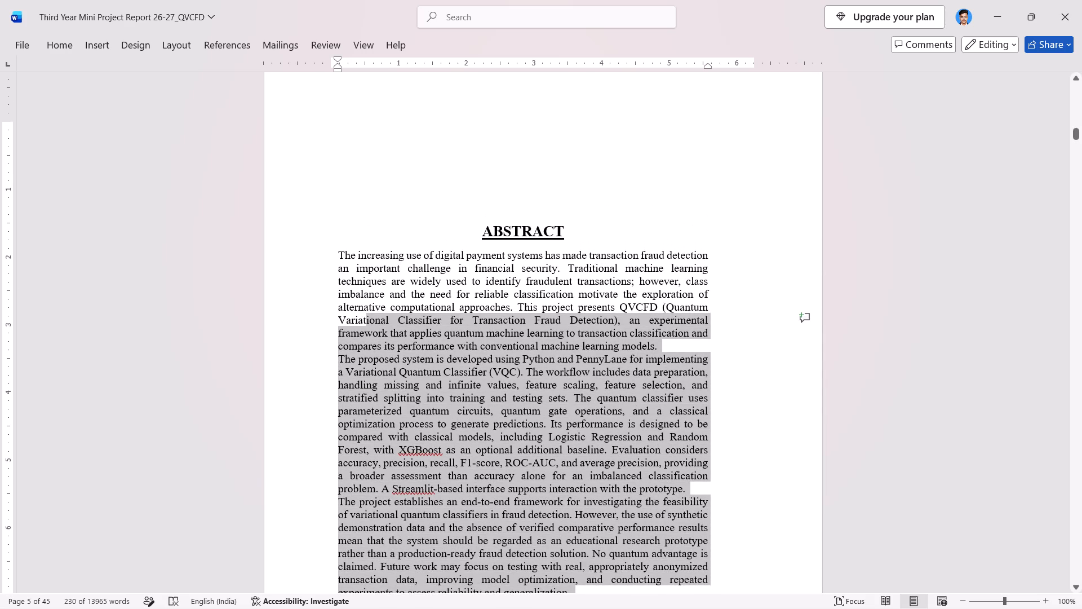
{"action": "left_click", "coordinate": [345, 254], "text": "shift"}
{"action": "left_click", "coordinate": [342, 254], "text": "shift"}
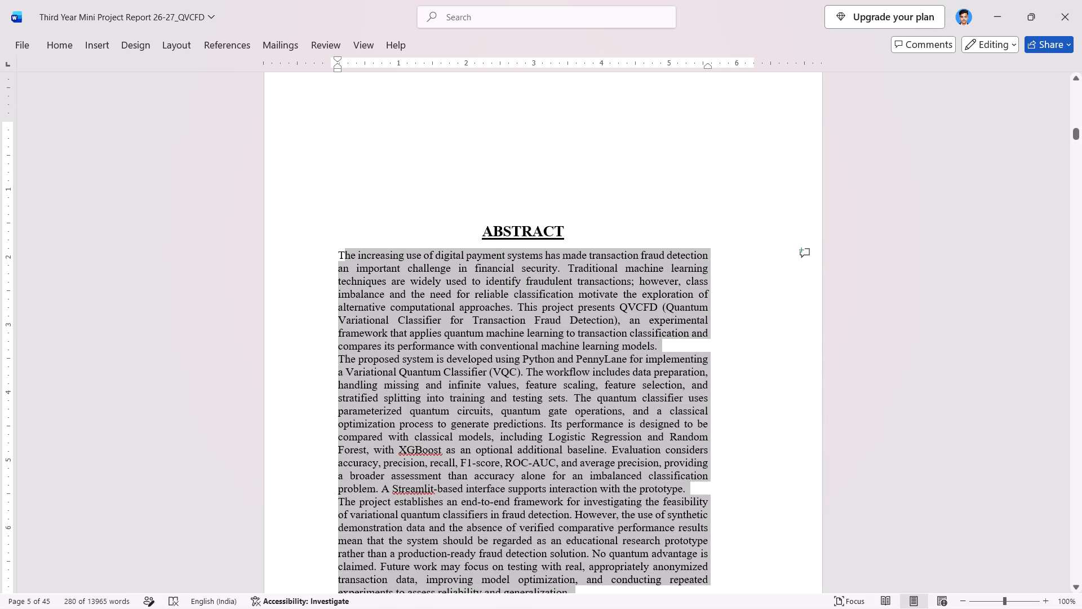
{"action": "left_click", "coordinate": [340, 254], "text": "shift"}
{"action": "right_click", "coordinate": [379, 264]}
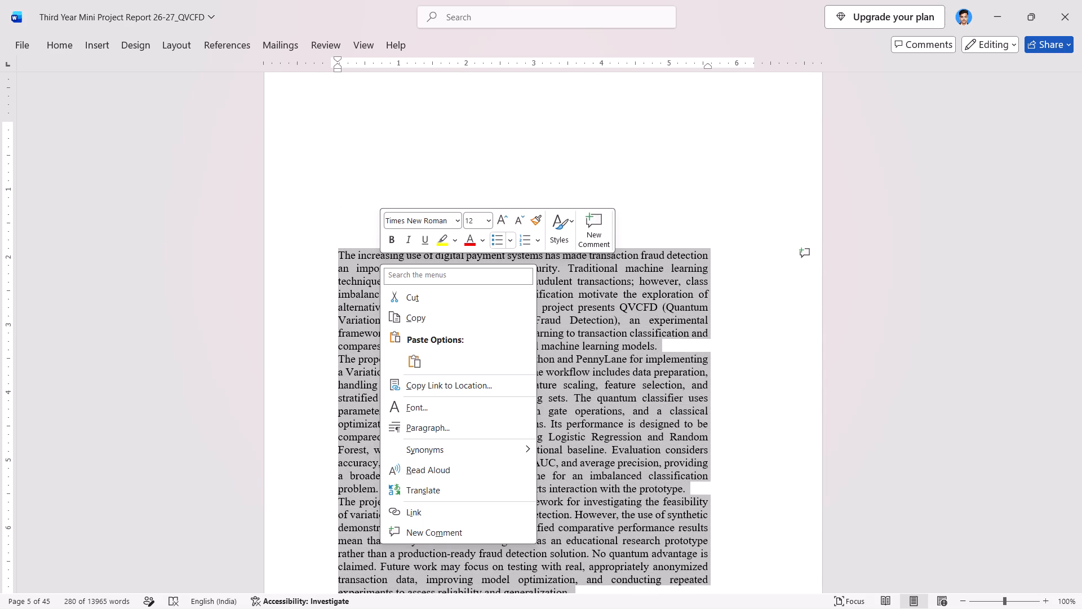
{"action": "left_click", "coordinate": [442, 431]}
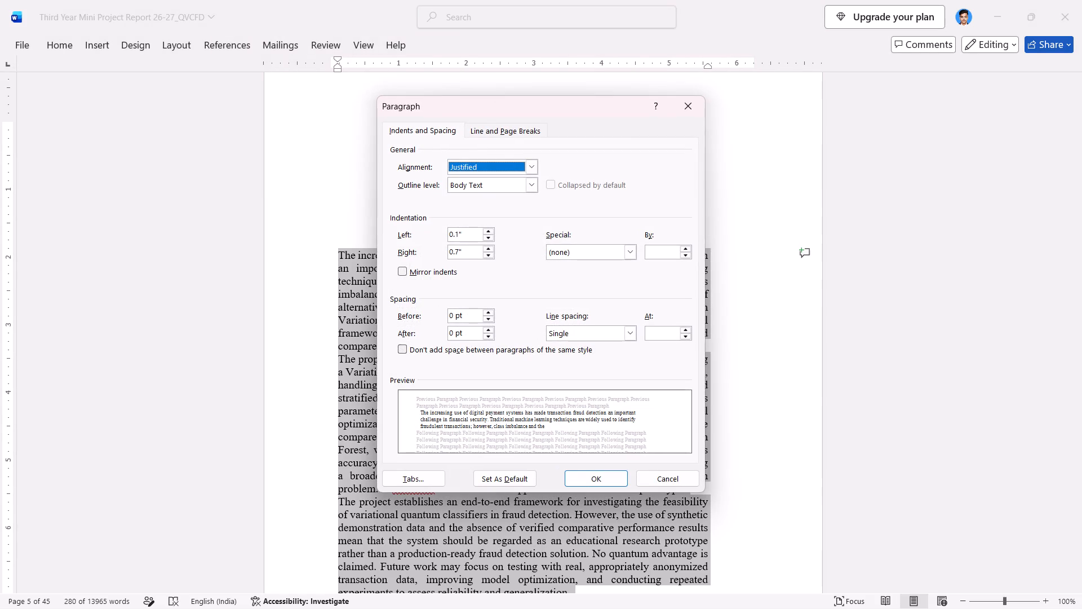
{"action": "left_click", "coordinate": [453, 316]}
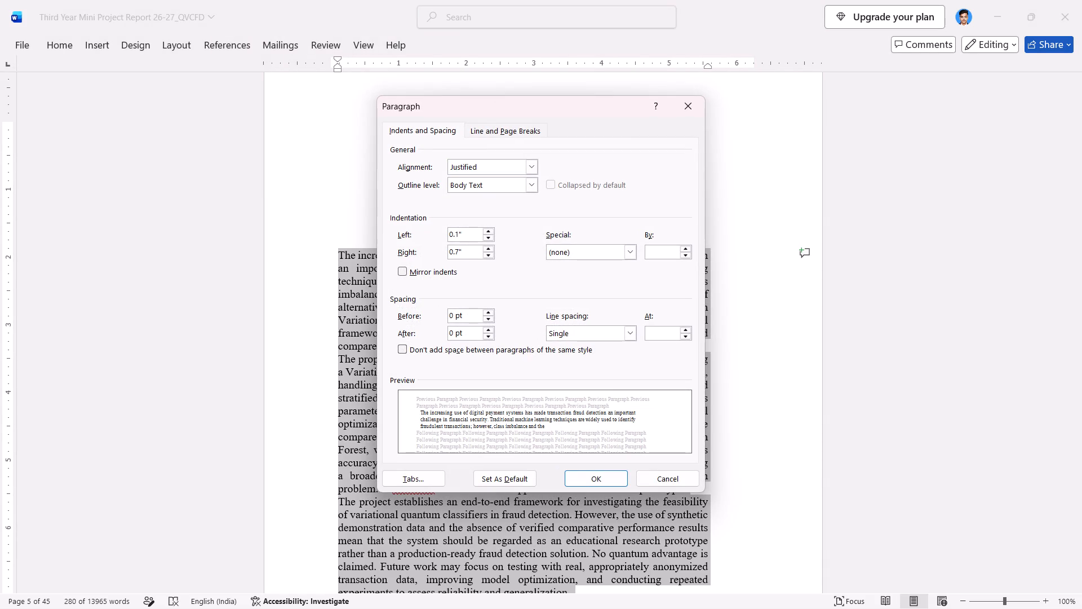
{"action": "key", "text": "BackSpace"}
{"action": "key", "text": "1"}
{"action": "key", "text": "Down"}
{"action": "key", "text": "Up"}
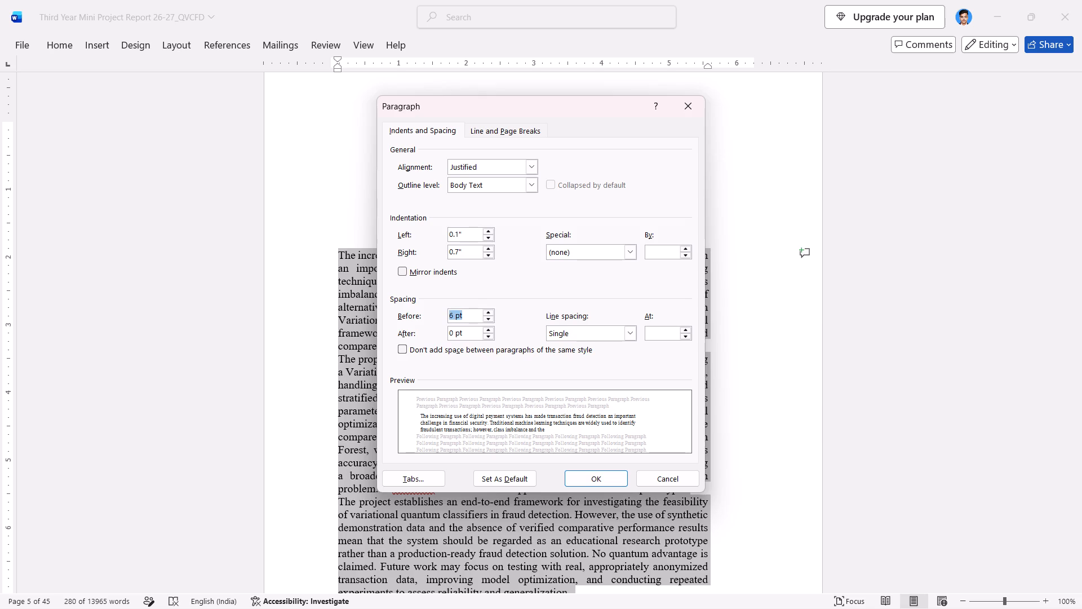
{"action": "key", "text": "Down"}
{"action": "key", "text": "Up"}
{"action": "key", "text": "BackSpace"}
{"action": "key", "text": "1"}
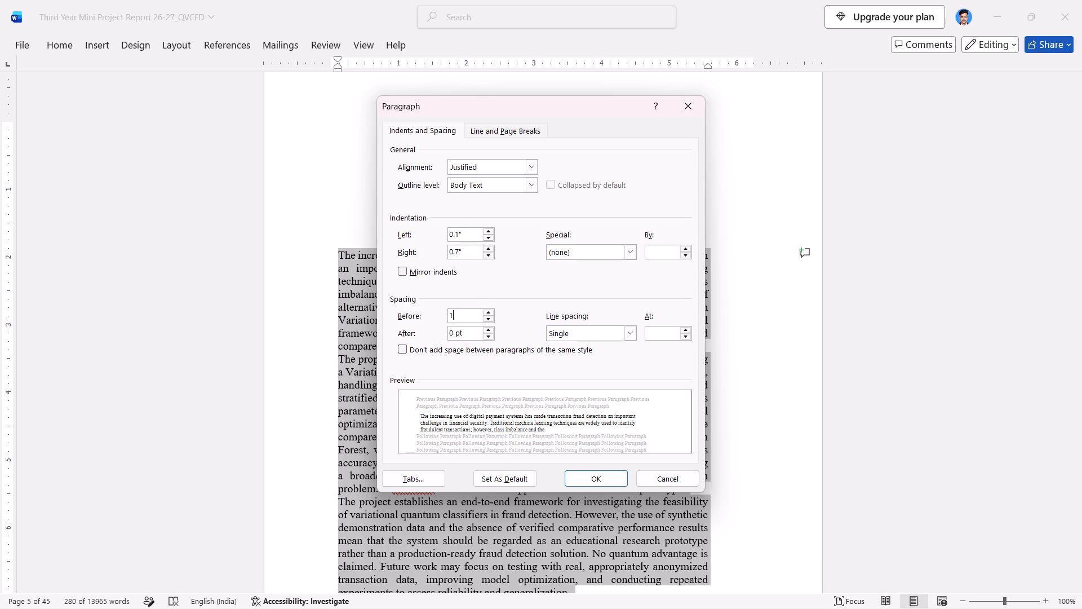
{"action": "left_click", "coordinate": [453, 334]}
{"action": "key", "text": "BackSpace"}
{"action": "key", "text": "1"}
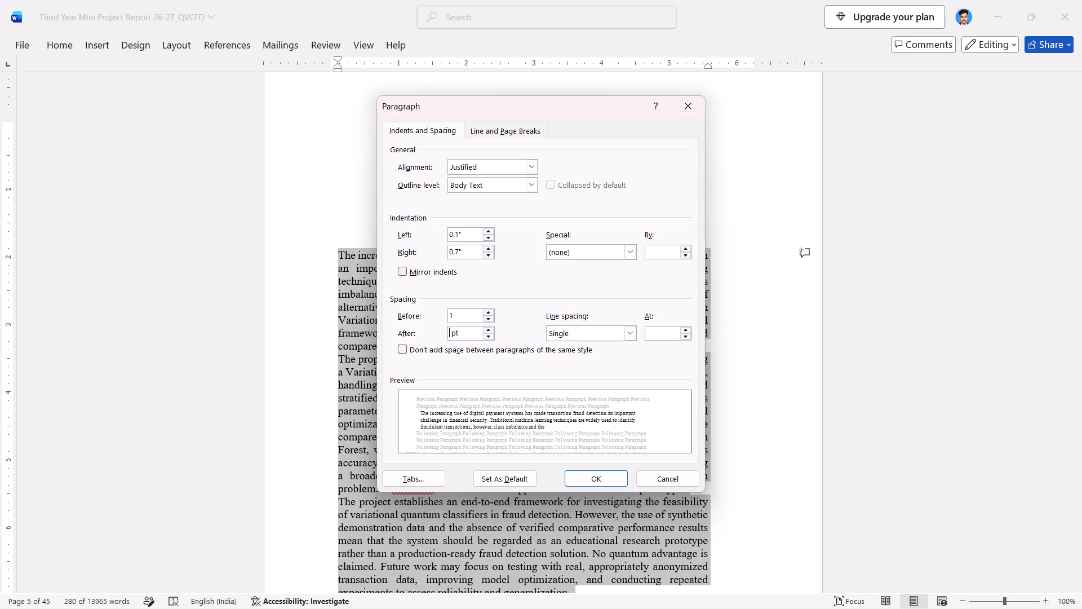
Set the line spacing of the selected Abstract paragraphs to 1.5 lines and apply the paragraph settings.
{"action": "left_click", "coordinate": [630, 329]}
{"action": "left_click", "coordinate": [598, 350]}
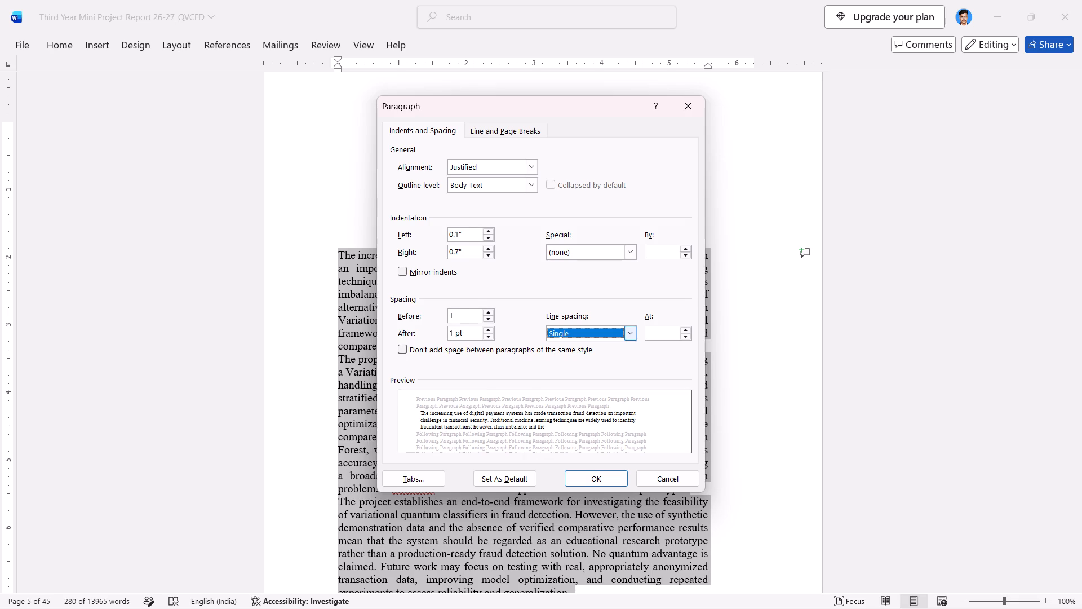
{"action": "left_click", "coordinate": [622, 329]}
{"action": "left_click", "coordinate": [591, 355]}
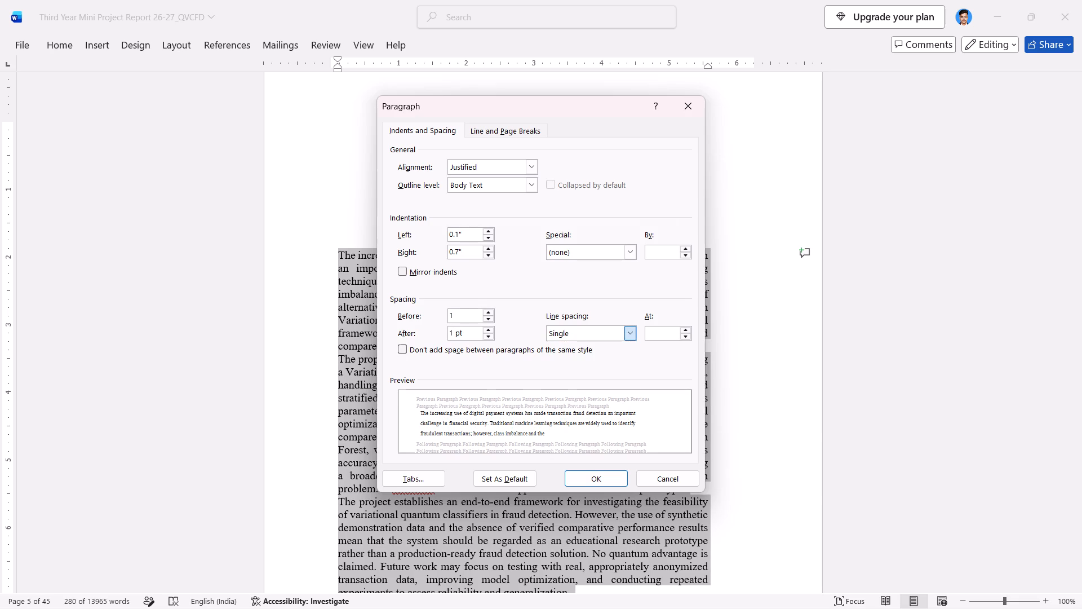
{"action": "left_click", "coordinate": [598, 482]}
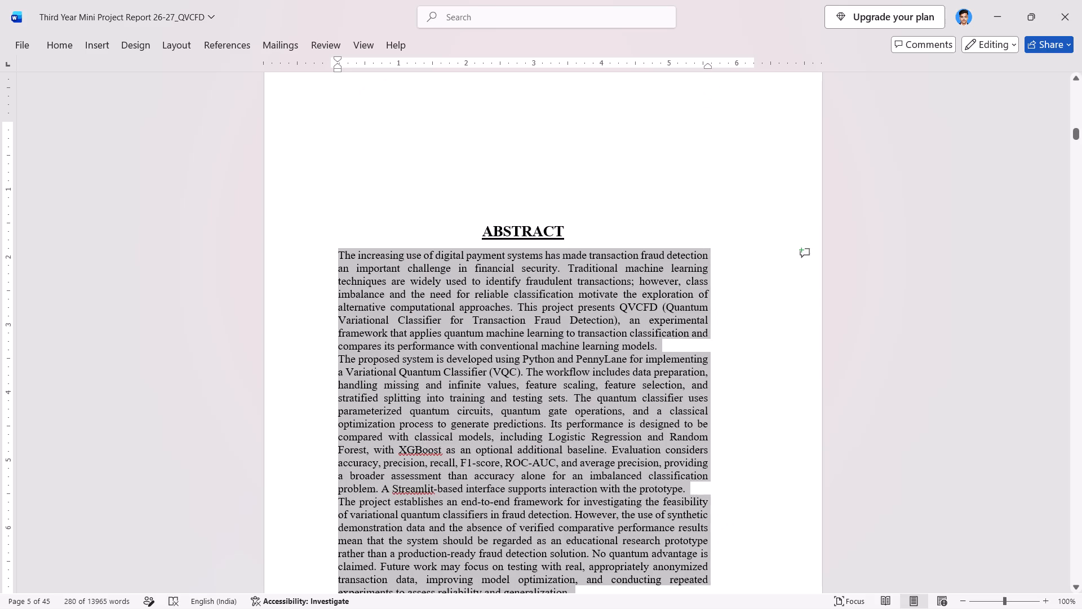
Compare the Abstract's paragraph and line spacing with the Abstract page in check_final_report_merged.pdf in Chrome, returning to Word.
{"action": "scroll", "coordinate": [598, 482], "scroll_direction": "down", "scroll_amount": 4}
{"action": "scroll", "coordinate": [598, 482], "scroll_direction": "up", "scroll_amount": 1}
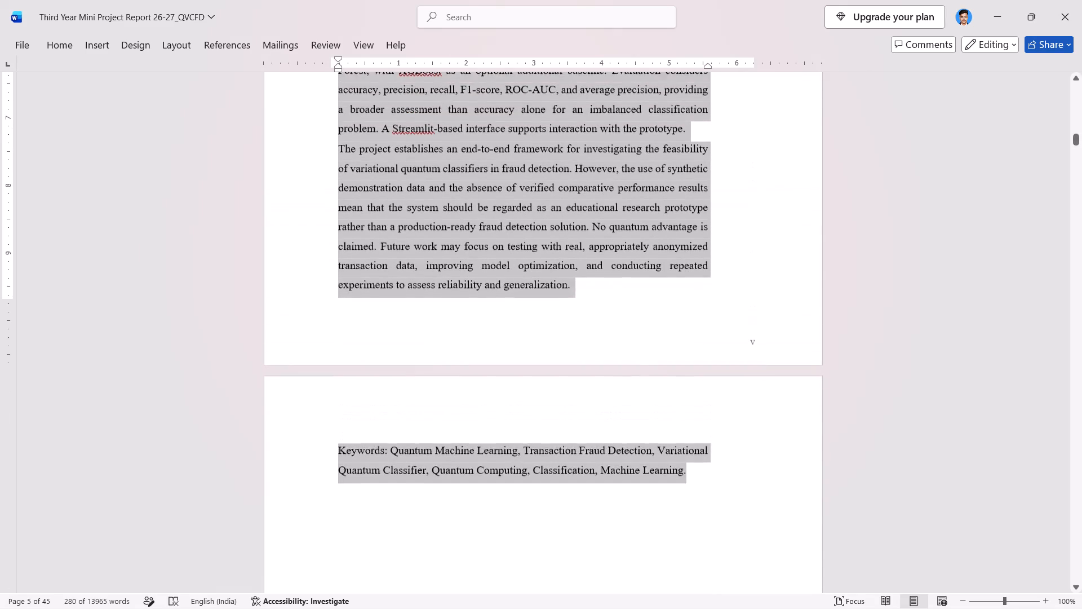
{"action": "scroll", "coordinate": [598, 482], "scroll_direction": "up", "scroll_amount": 4}
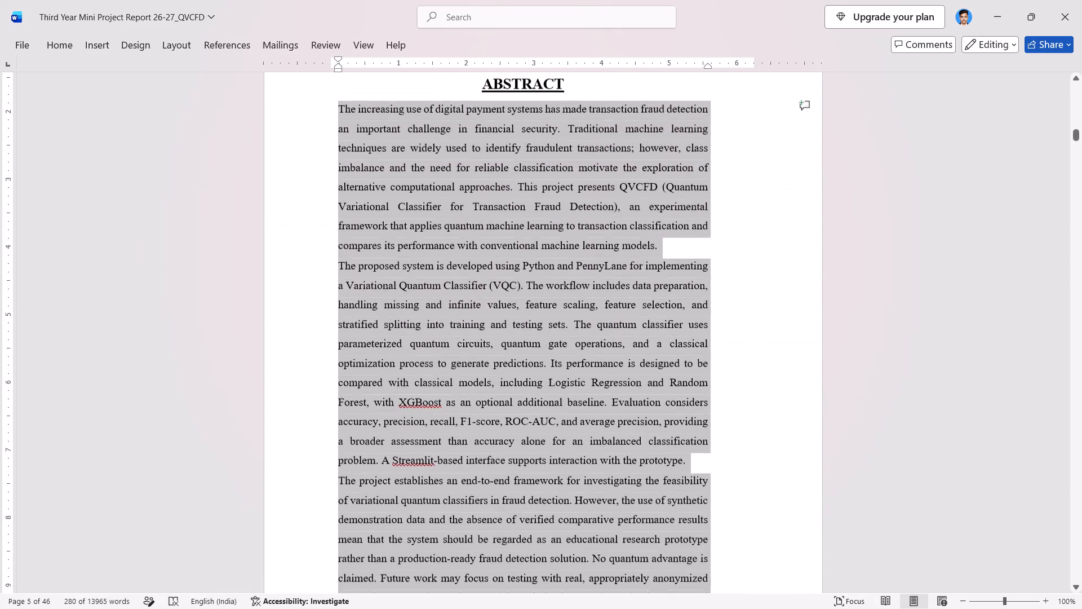
{"action": "key", "text": "alt+Tab"}
{"action": "scroll", "coordinate": [598, 482], "scroll_direction": "down", "scroll_amount": 1}
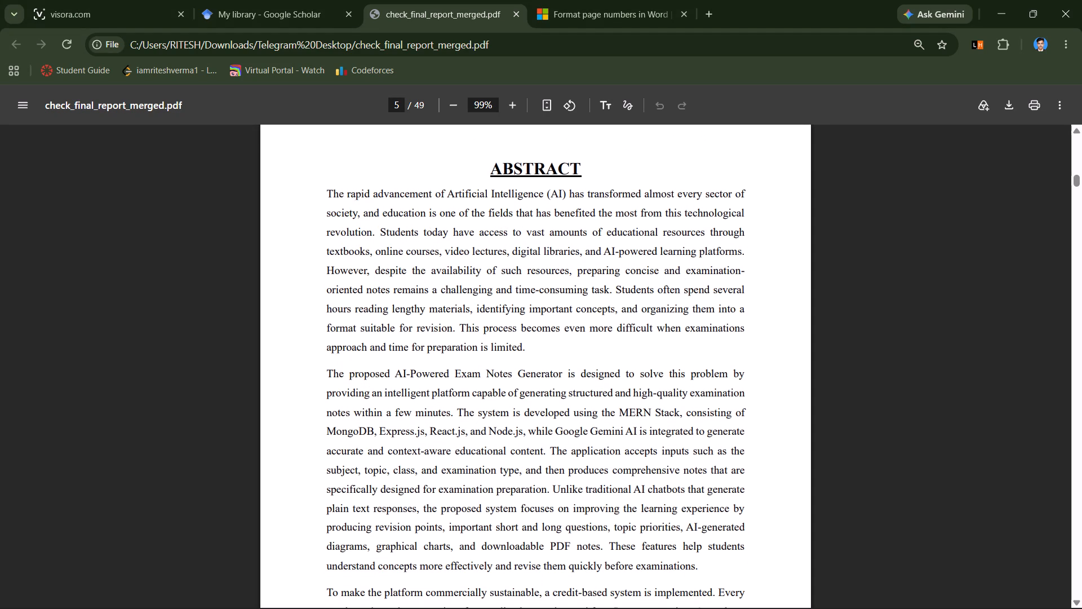
{"action": "left_click", "coordinate": [527, 332]}
{"action": "left_click_drag", "start_coordinate": [527, 332], "coordinate": [509, 311]}
{"action": "triple_click", "coordinate": [509, 311]}
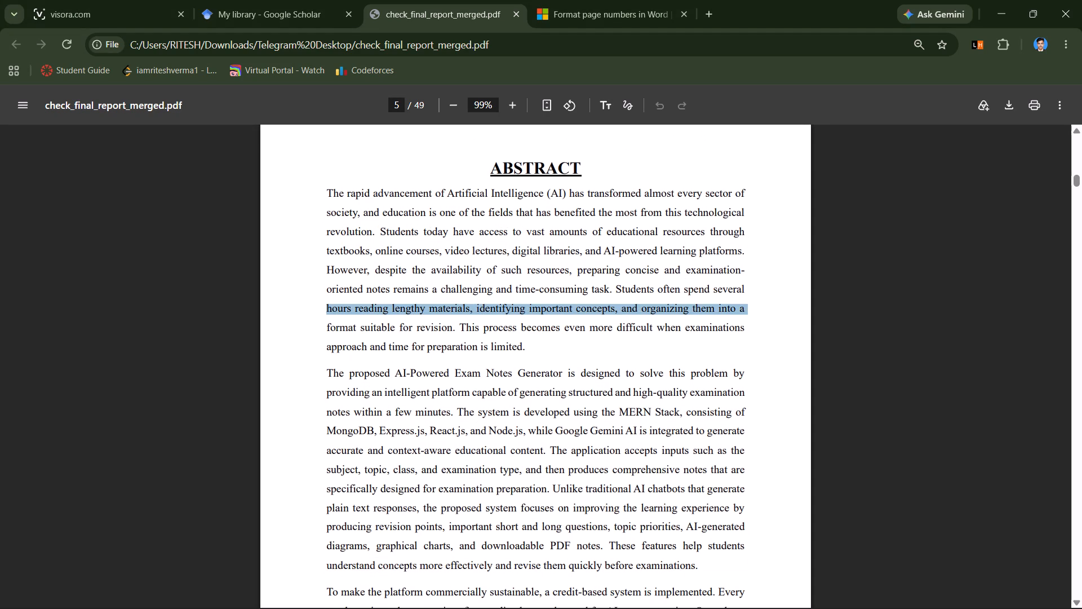
{"action": "left_click", "coordinate": [517, 320]}
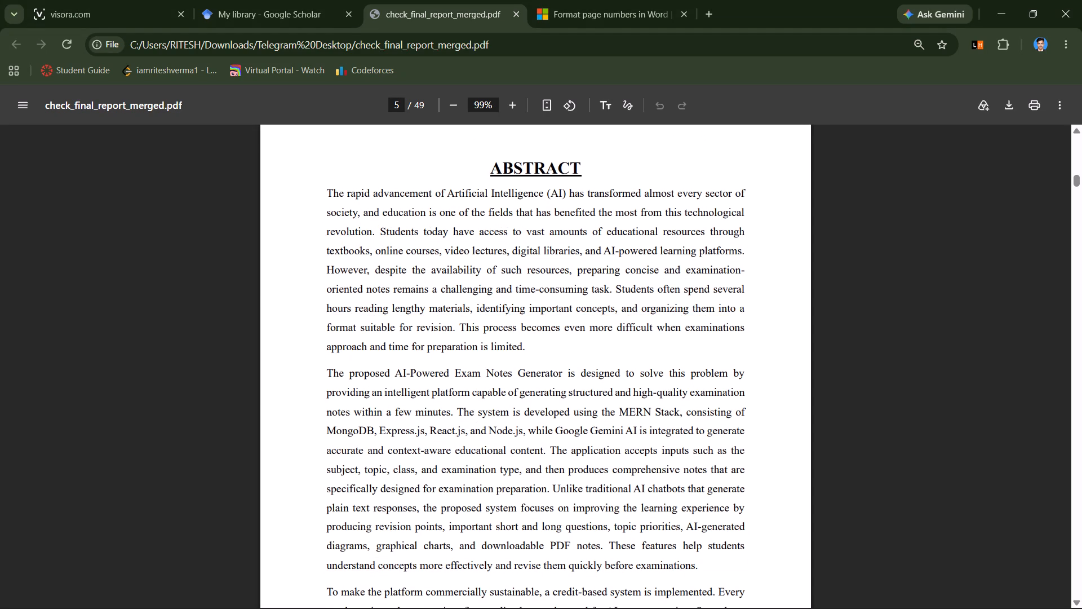
{"action": "key", "text": "alt+Tab"}
{"action": "left_click", "coordinate": [507, 316]}
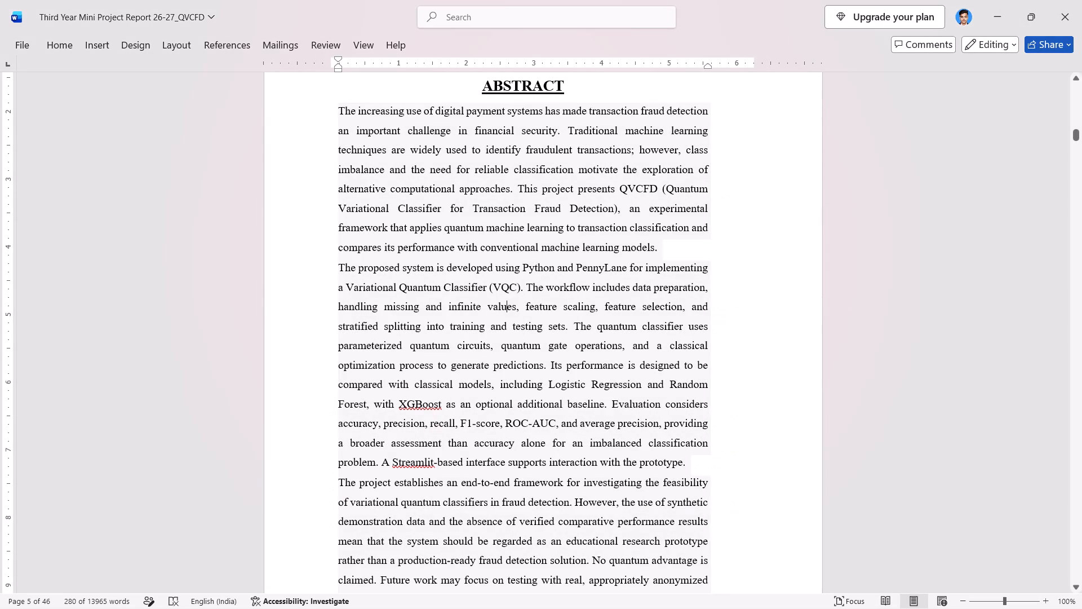
{"action": "key", "text": "alt+Tab"}
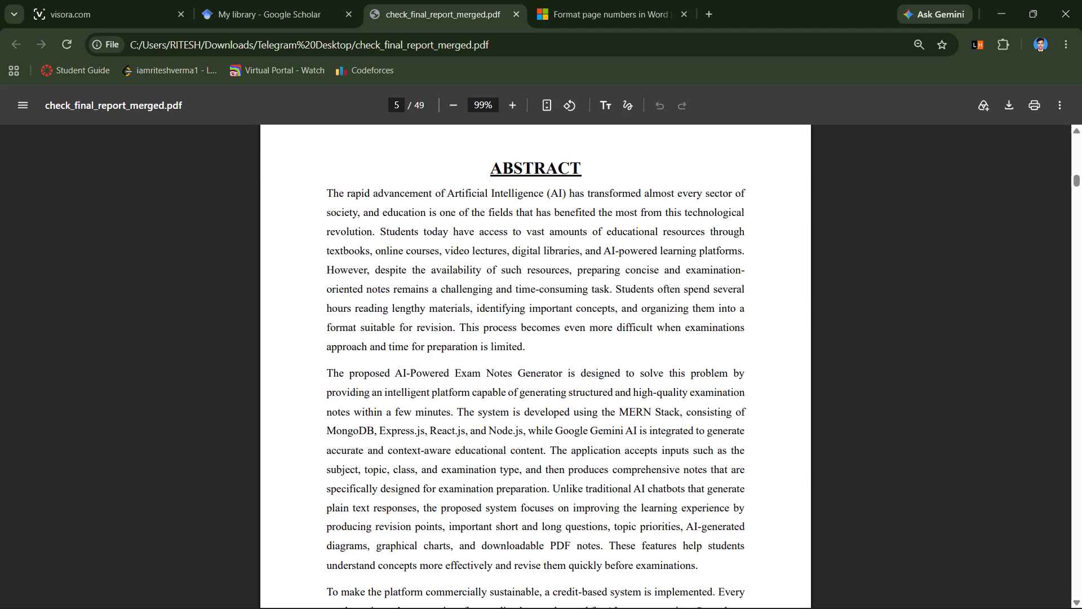
{"action": "key", "text": "alt+Tab"}
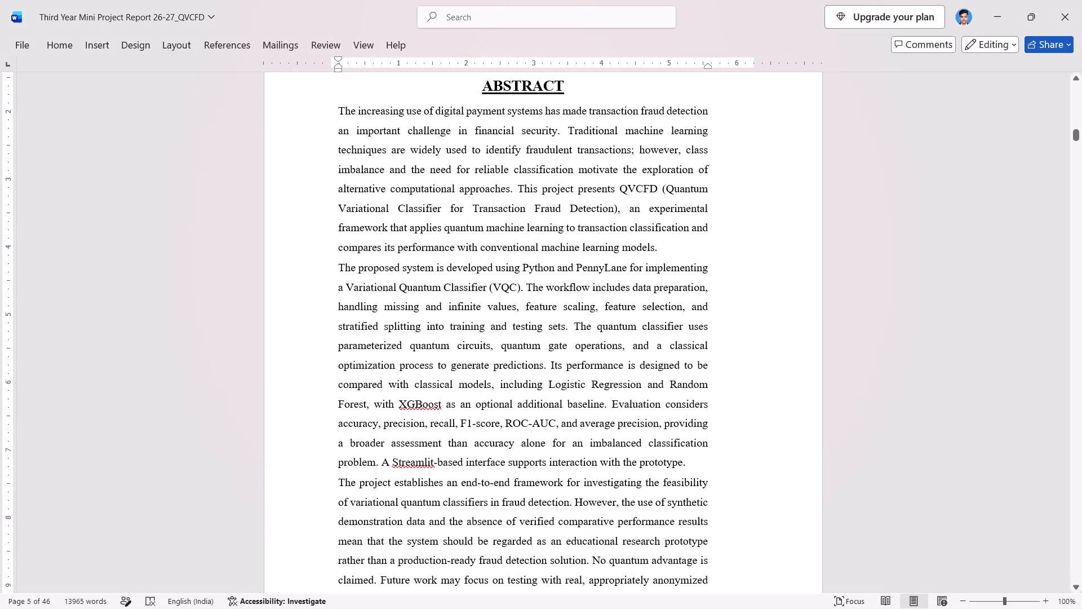
Remove the blank line directly above the ABSTRACT heading.
{"action": "scroll", "coordinate": [493, 258], "scroll_direction": "down", "scroll_amount": 3, "text": "ctrl"}
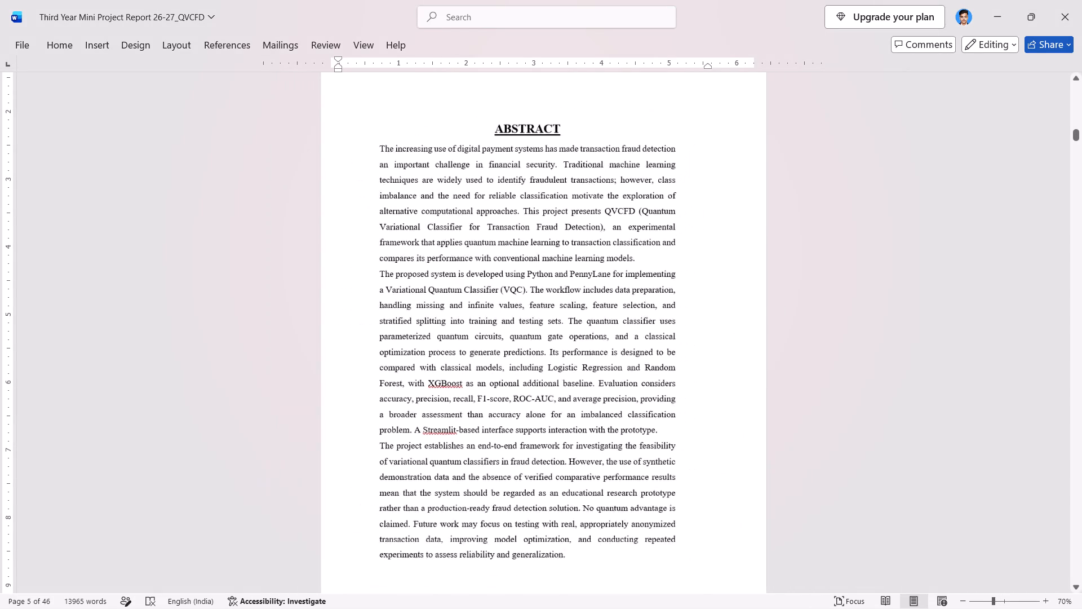
{"action": "scroll", "coordinate": [493, 258], "scroll_direction": "down", "scroll_amount": 2, "text": "ctrl"}
{"action": "scroll", "coordinate": [493, 258], "scroll_direction": "up", "scroll_amount": 1, "text": "ctrl"}
{"action": "scroll", "coordinate": [493, 258], "scroll_direction": "down", "scroll_amount": 1, "text": "ctrl"}
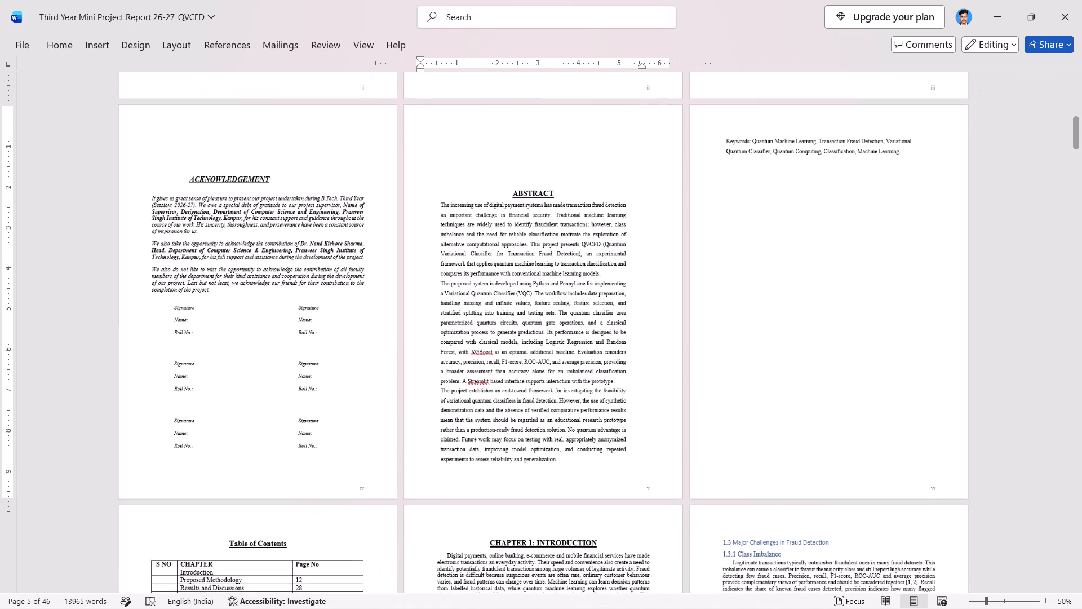
{"action": "left_click", "coordinate": [531, 162]}
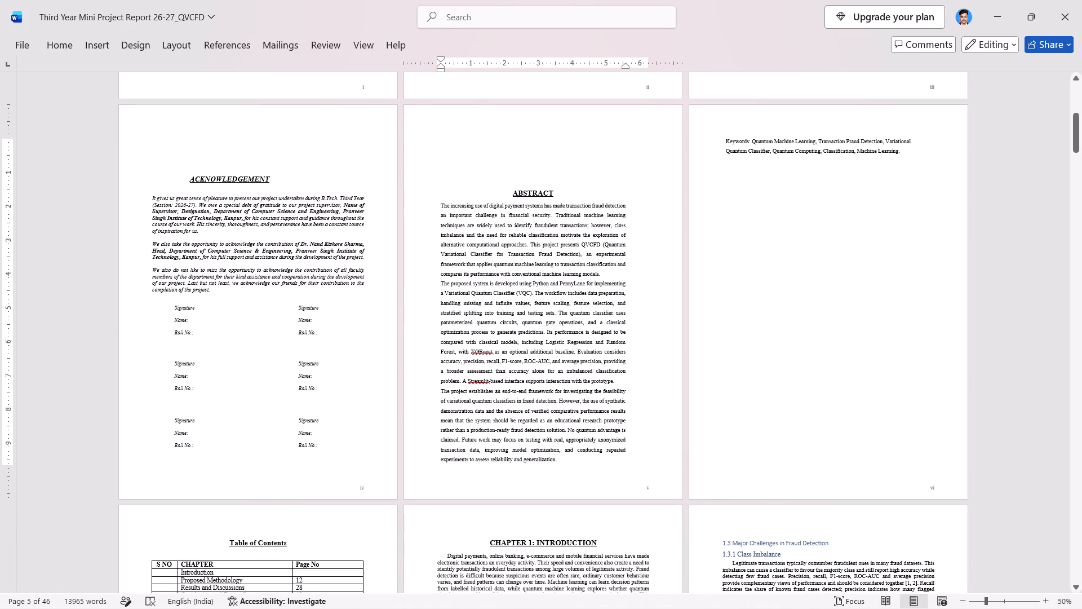
{"action": "left_click", "coordinate": [510, 188]}
{"action": "key", "text": "BackSpace"}
{"action": "key", "text": "Down"}
{"action": "key", "text": "BackSpace"}
{"action": "key", "text": "BackSpace"}
{"action": "key", "text": "BackSpace"}
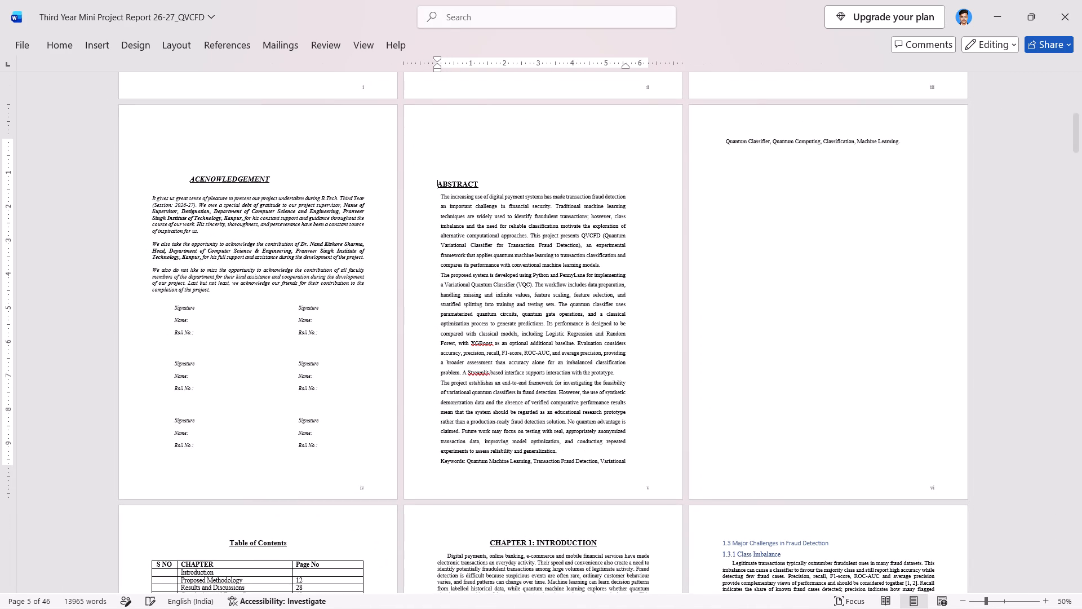
{"action": "key", "text": "BackSpace"}
{"action": "key", "text": "BackSpace"}
{"action": "key", "text": "BackSpace"}
{"action": "key", "text": "BackSpace"}
{"action": "key", "text": "BackSpace"}
Remove the remaining blank space between the top of the Abstract page and the ABSTRACT heading.
{"action": "scroll", "coordinate": [510, 188], "scroll_direction": "up", "scroll_amount": 1}
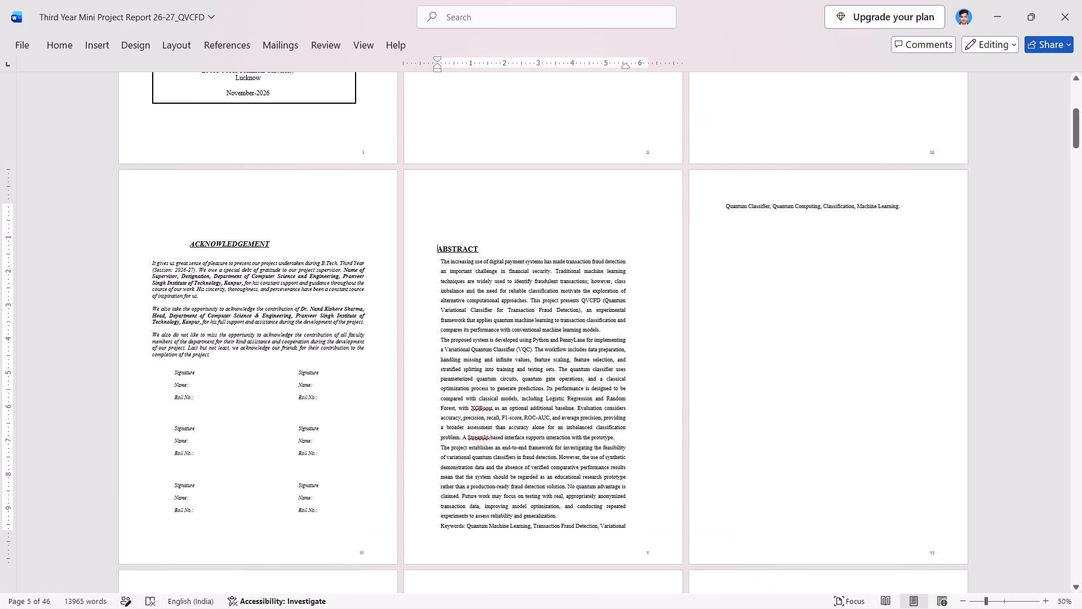
{"action": "scroll", "coordinate": [510, 188], "scroll_direction": "up", "scroll_amount": 1}
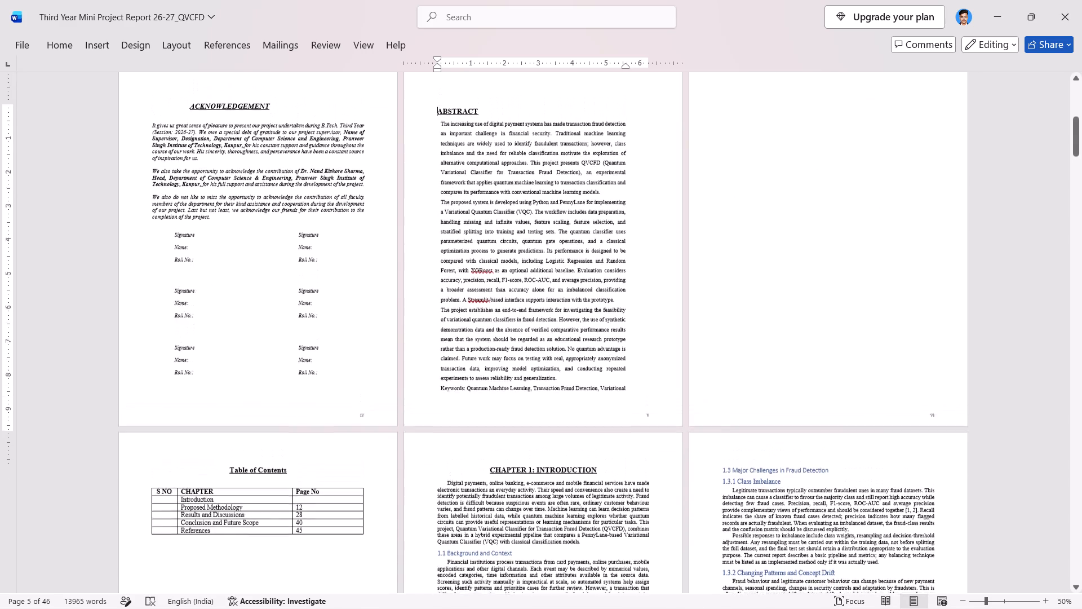
{"action": "scroll", "coordinate": [510, 188], "scroll_direction": "up", "scroll_amount": 1}
{"action": "key", "text": "BackSpace"}
{"action": "key", "text": "BackSpace"}
{"action": "key", "text": "BackSpace"}
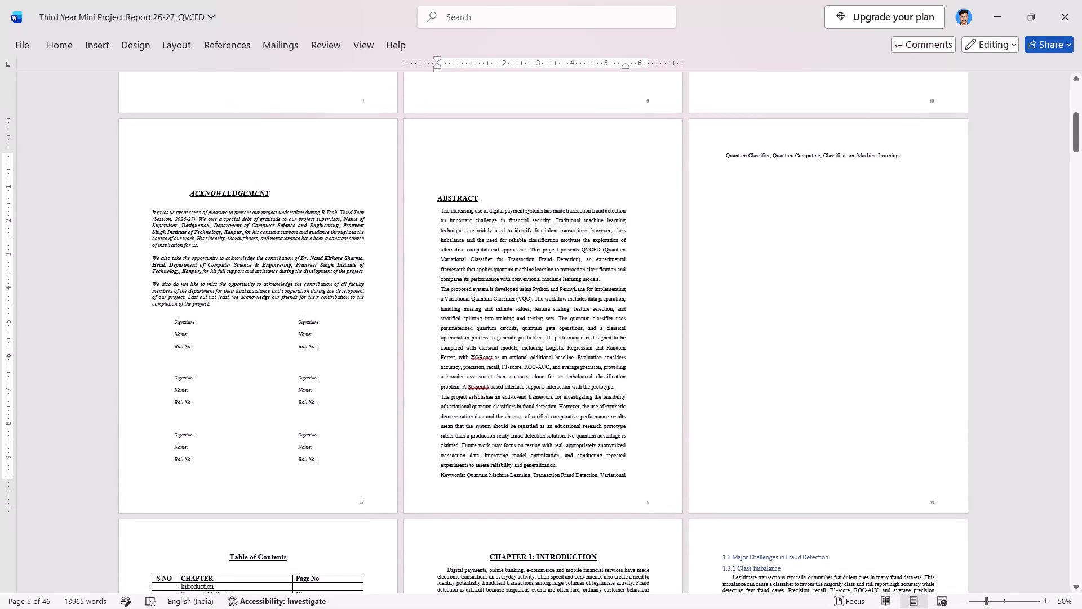
{"action": "key", "text": "Up"}
{"action": "key", "text": "BackSpace"}
{"action": "key", "text": "BackSpace"}
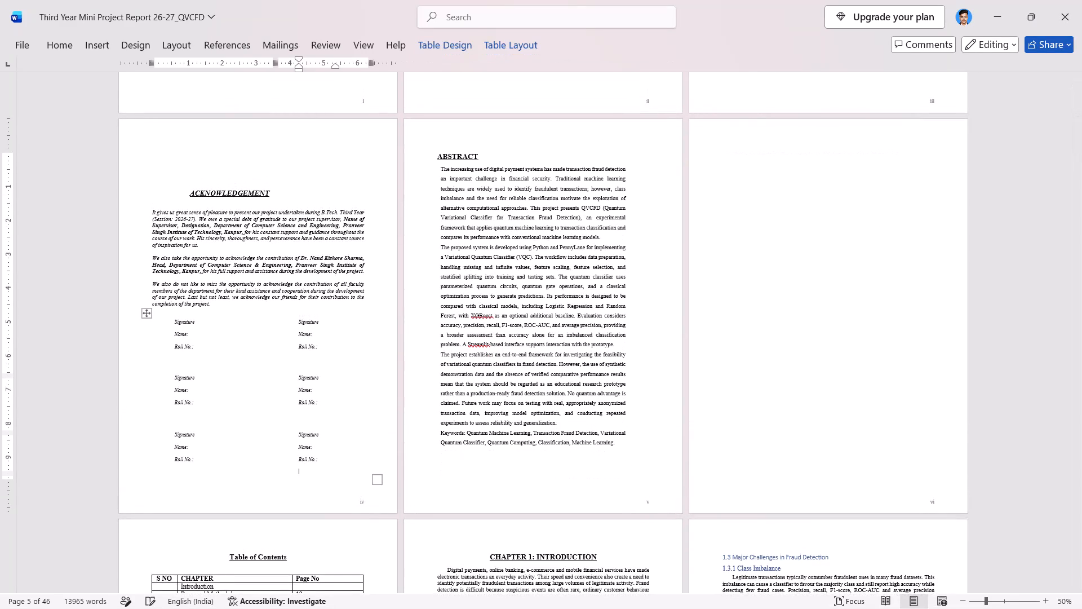
Examine the layout and spacing of the front matter pages from the Certificate to the Table of Contents and Chapter 1.
{"action": "scroll", "coordinate": [510, 188], "scroll_direction": "down", "scroll_amount": 3}
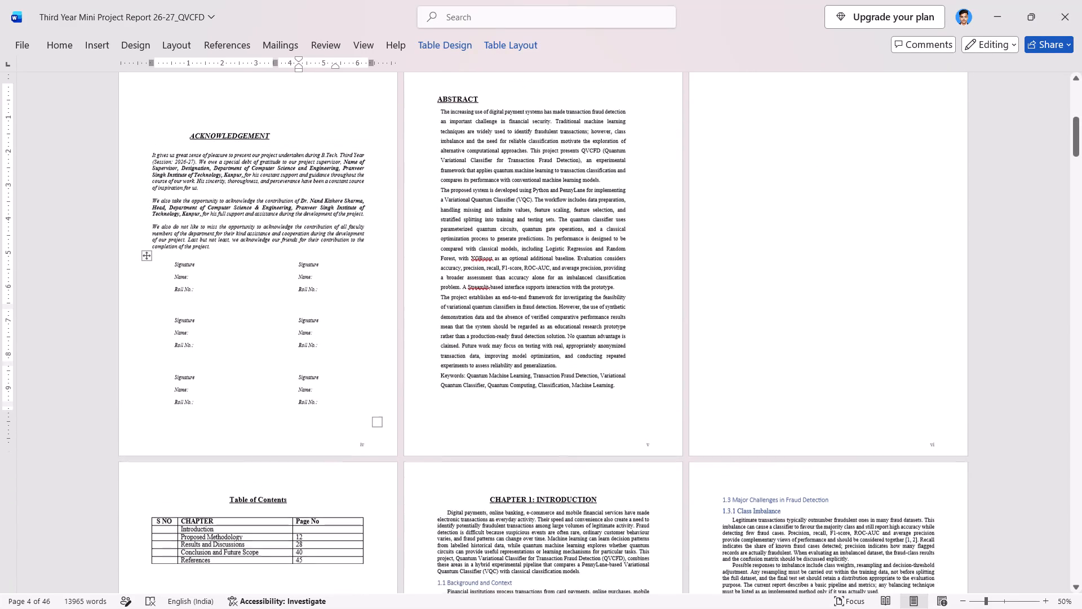
{"action": "scroll", "coordinate": [510, 188], "scroll_direction": "down", "scroll_amount": 3}
{"action": "scroll", "coordinate": [510, 188], "scroll_direction": "up", "scroll_amount": 4}
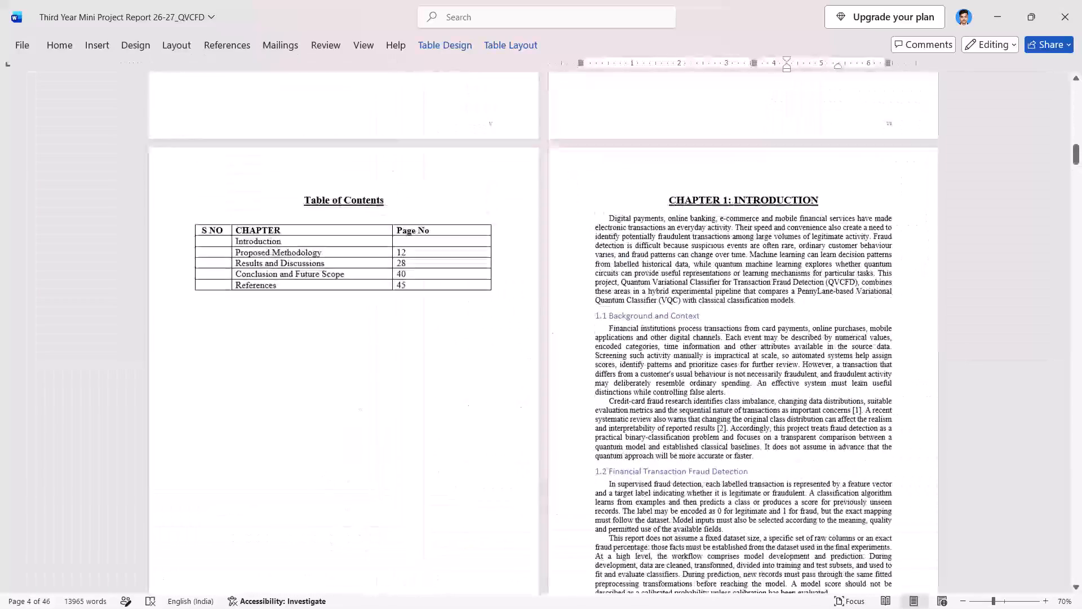
{"action": "scroll", "coordinate": [510, 188], "scroll_direction": "up", "scroll_amount": 4}
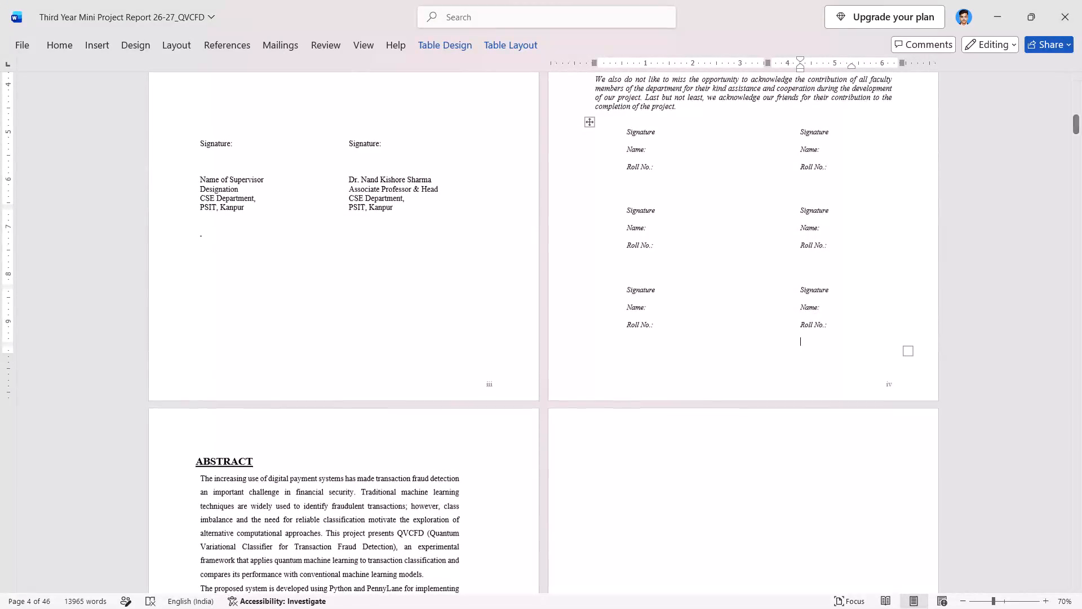
{"action": "scroll", "coordinate": [277, 395], "scroll_direction": "up", "scroll_amount": 2}
{"action": "scroll", "coordinate": [277, 395], "scroll_direction": "down", "scroll_amount": 2}
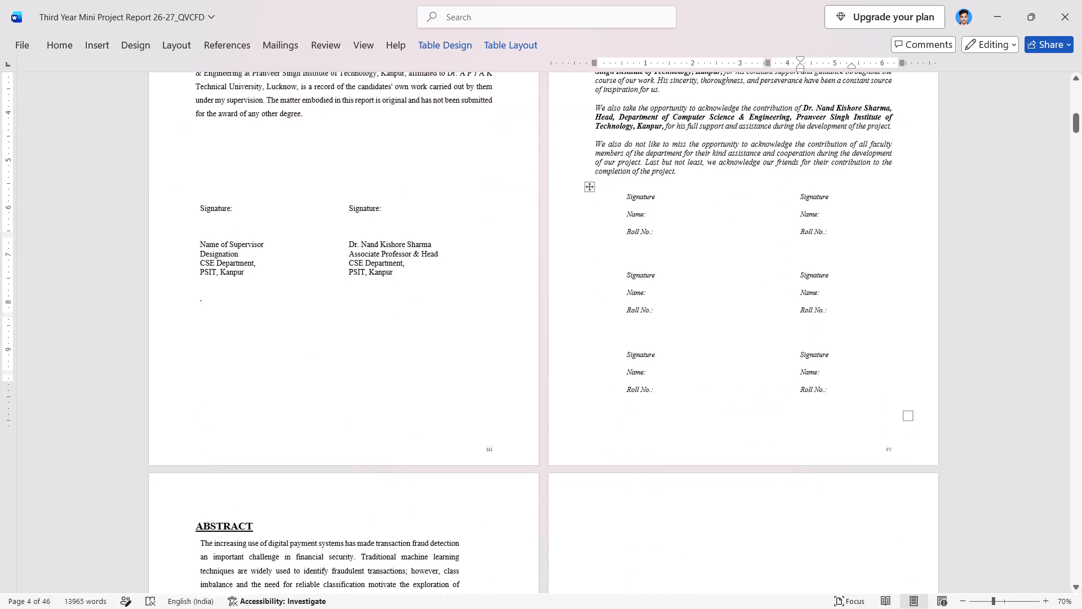
{"action": "scroll", "coordinate": [277, 395], "scroll_direction": "up", "scroll_amount": 2}
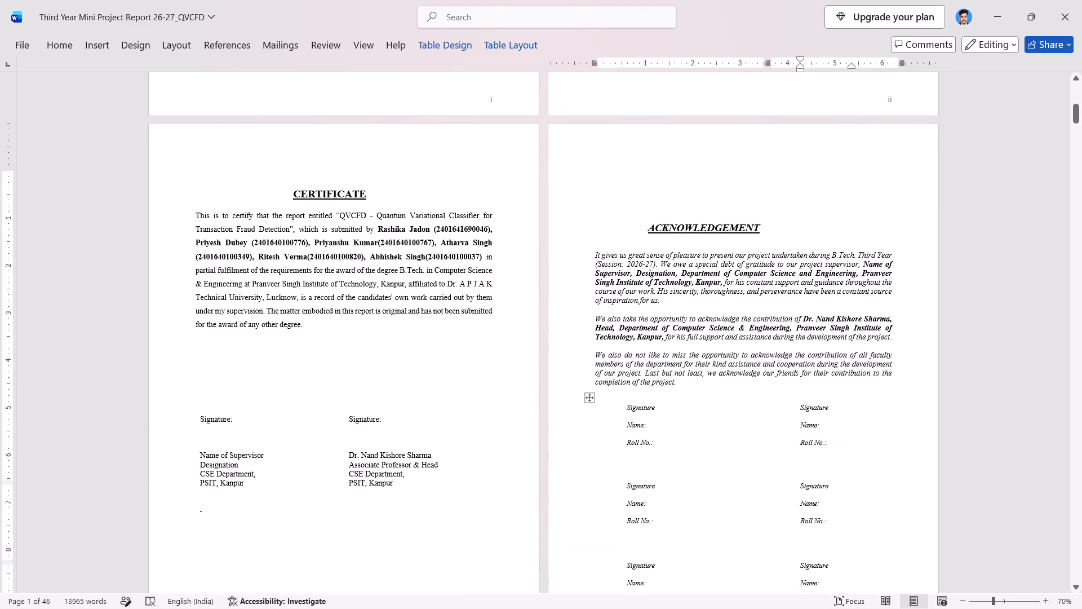
Remove the blank space above the ACKNOWLEDGEMENT heading, keeping it at the top of its own page, and centre the heading.
{"action": "left_click", "coordinate": [649, 235]}
{"action": "key", "text": "Up"}
{"action": "key", "text": "BackSpace"}
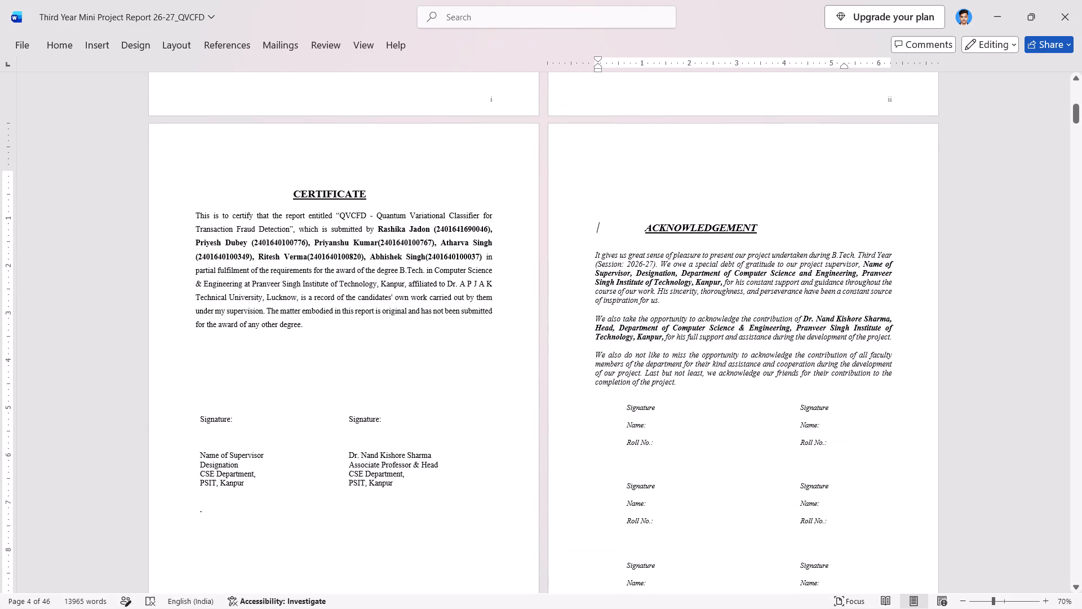
{"action": "key", "text": "BackSpace"}
{"action": "key", "text": "BackSpace"}
{"action": "key", "text": "BackSpace"}
{"action": "key", "text": "BackSpace"}
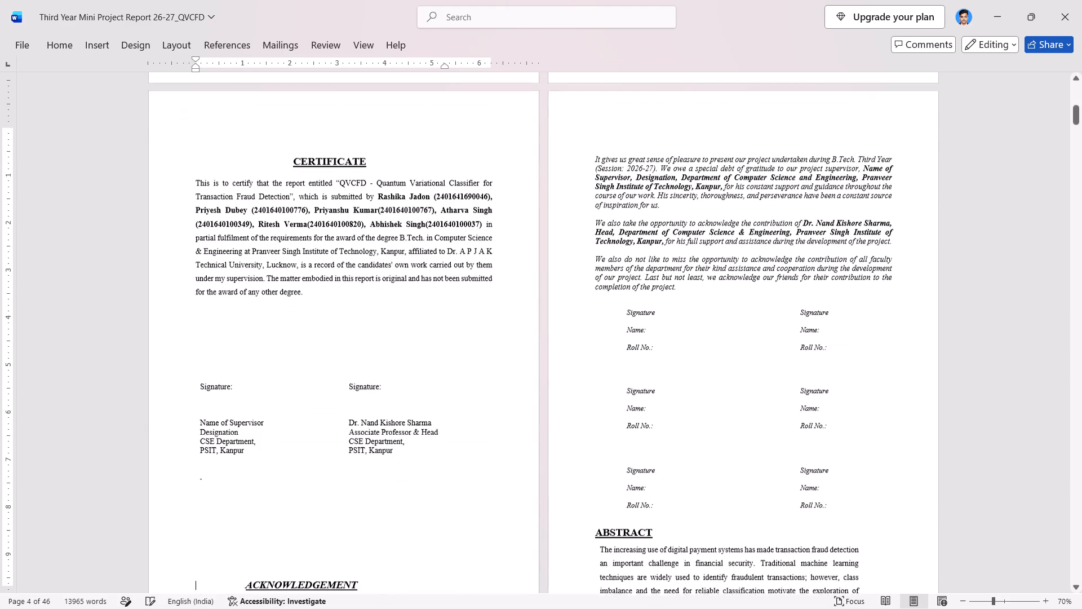
{"action": "key", "text": "ctrl+z"}
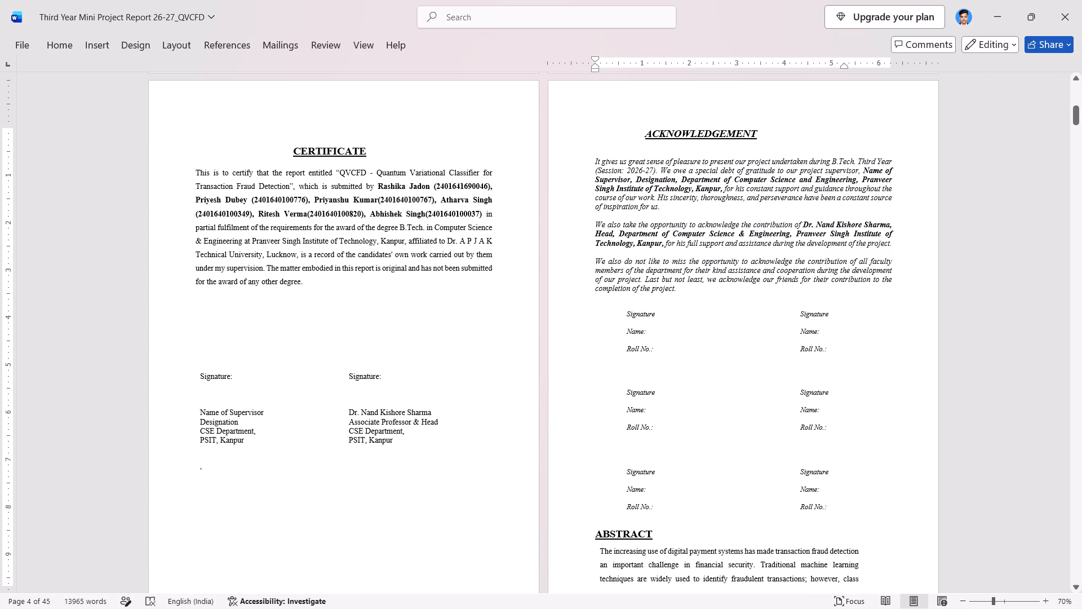
{"action": "key", "text": "ctrl+e"}
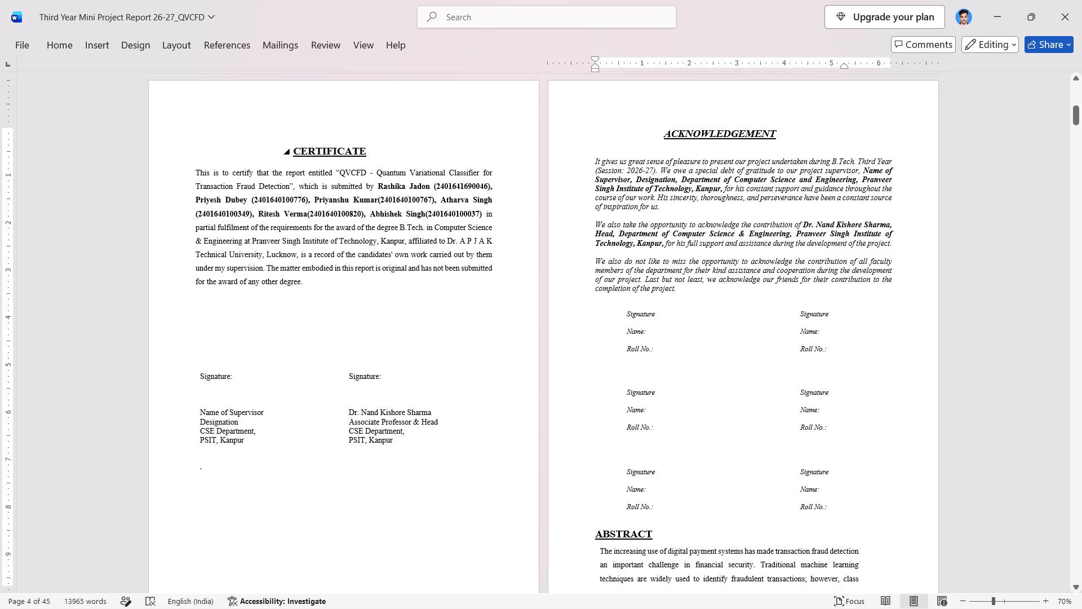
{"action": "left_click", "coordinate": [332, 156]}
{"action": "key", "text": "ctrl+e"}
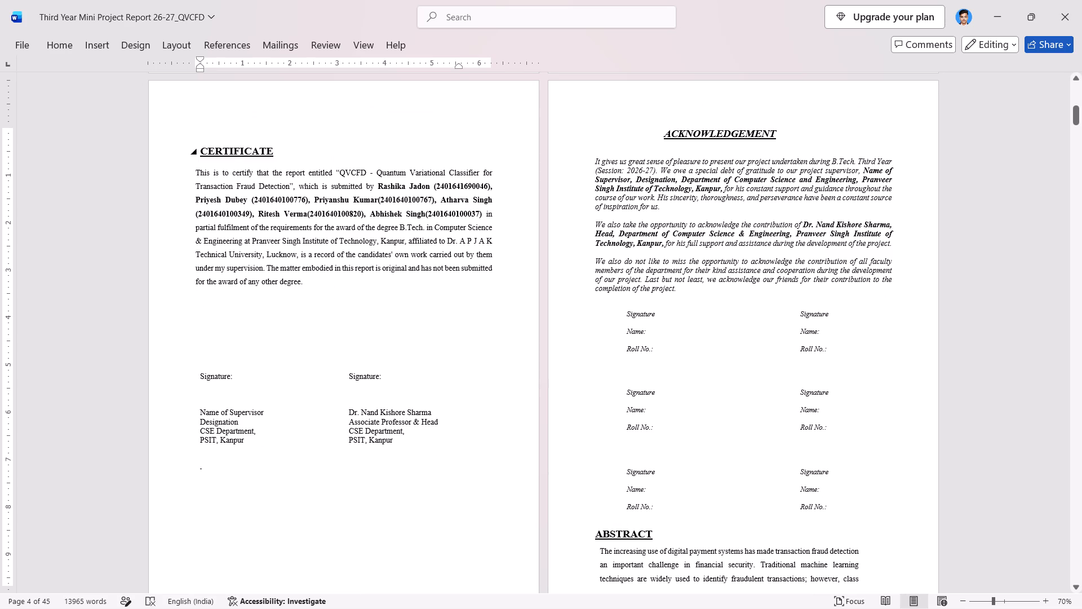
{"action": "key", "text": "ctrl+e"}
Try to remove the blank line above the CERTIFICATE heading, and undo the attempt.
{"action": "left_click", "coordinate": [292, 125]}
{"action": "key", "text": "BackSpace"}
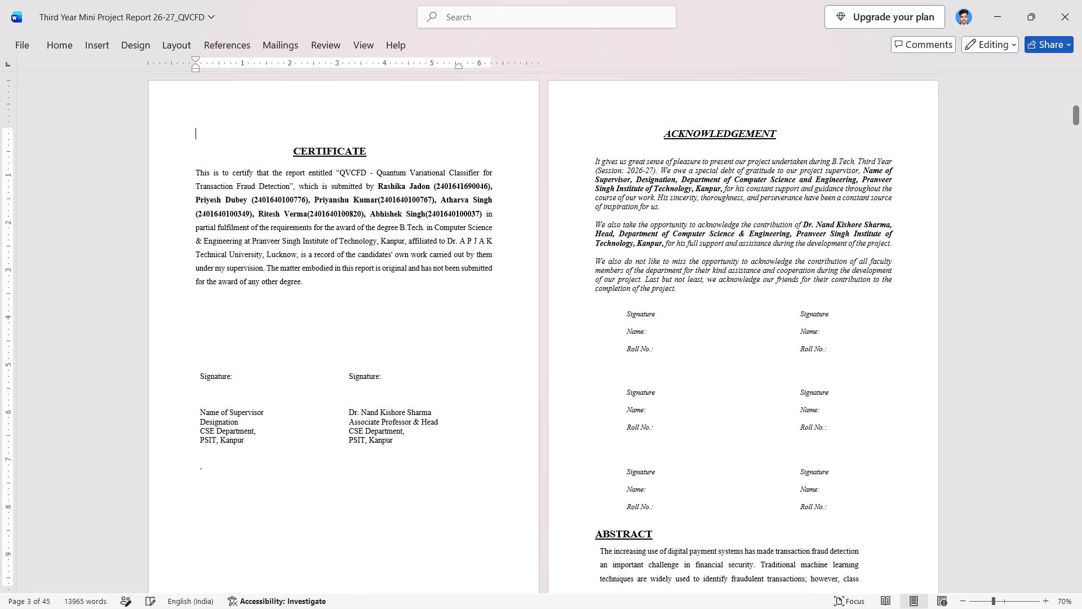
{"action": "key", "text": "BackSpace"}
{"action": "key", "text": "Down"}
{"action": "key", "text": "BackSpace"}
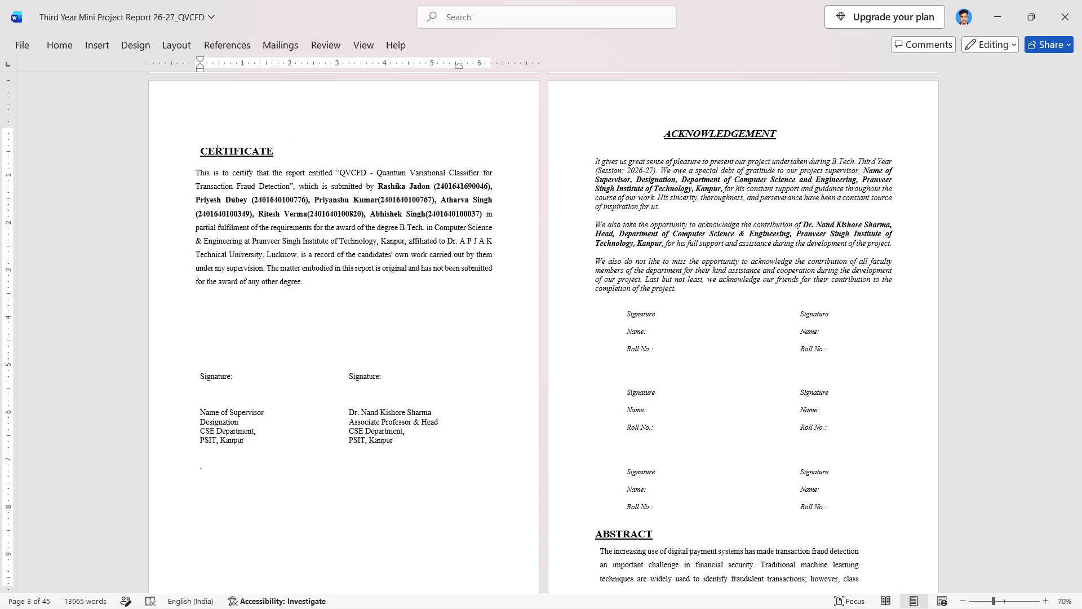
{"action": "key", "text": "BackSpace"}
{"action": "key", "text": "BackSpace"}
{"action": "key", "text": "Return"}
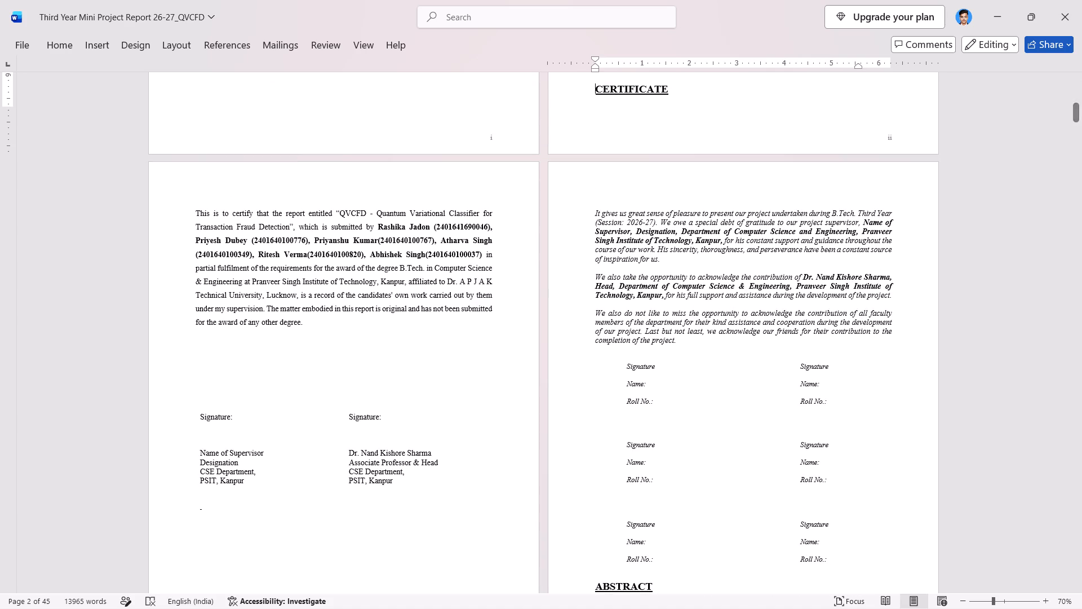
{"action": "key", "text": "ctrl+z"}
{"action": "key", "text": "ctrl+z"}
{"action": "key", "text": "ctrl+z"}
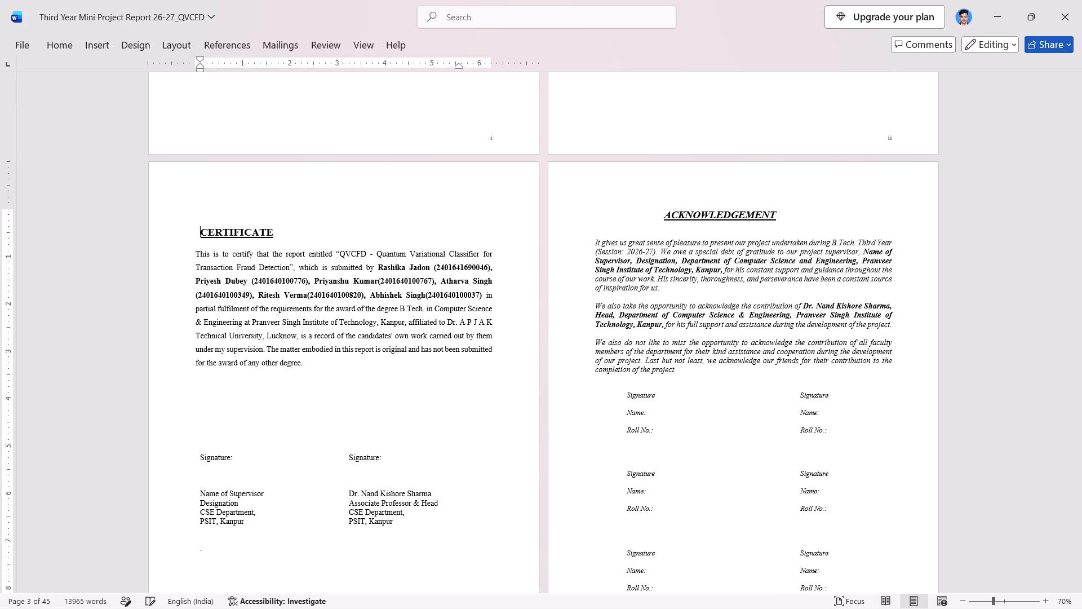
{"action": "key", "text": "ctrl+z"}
Examine the Certificate and Acknowledgement pages and the place where the Abstract begins, viewing them at a larger zoom.
{"action": "scroll", "coordinate": [664, 281], "scroll_direction": "down", "scroll_amount": 4}
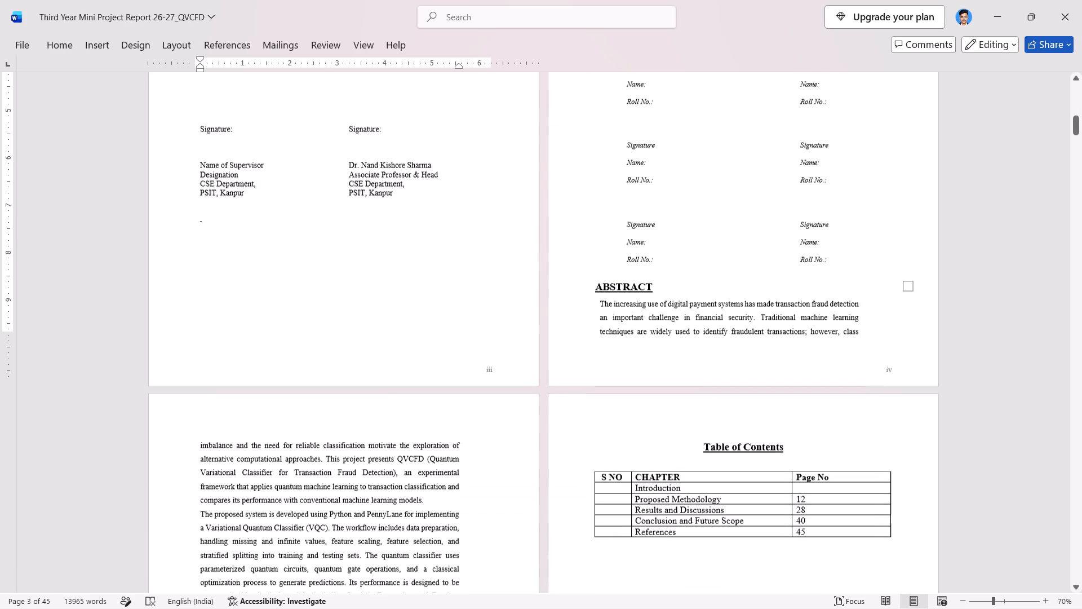
{"action": "scroll", "coordinate": [661, 296], "scroll_direction": "up", "scroll_amount": 5}
{"action": "scroll", "coordinate": [661, 296], "scroll_direction": "down", "scroll_amount": 2}
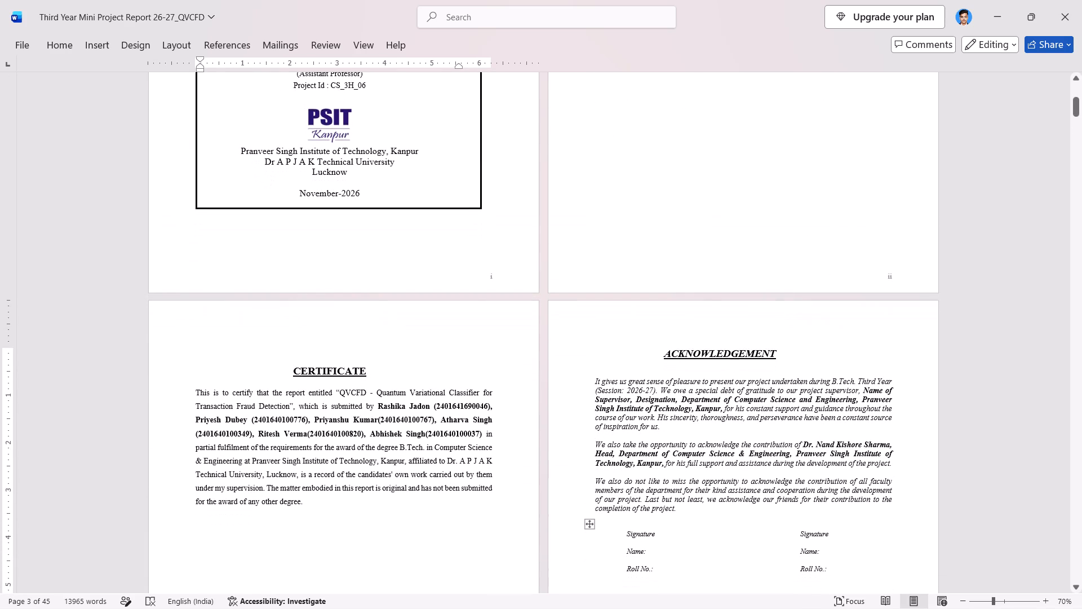
{"action": "scroll", "coordinate": [661, 296], "scroll_direction": "down", "scroll_amount": 4}
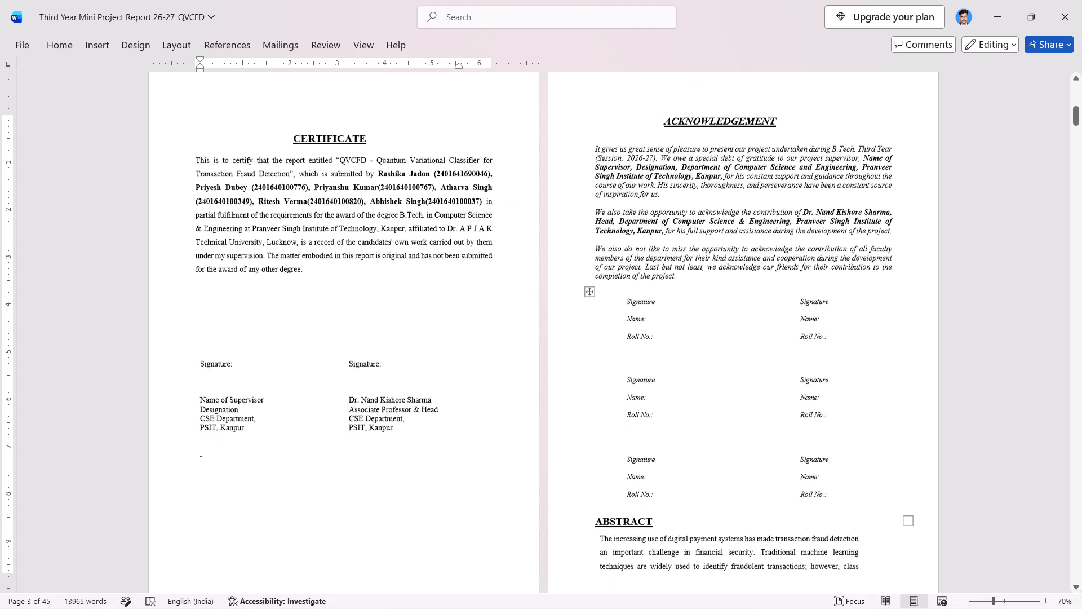
{"action": "scroll", "coordinate": [661, 296], "scroll_direction": "down", "scroll_amount": 2}
{"action": "scroll", "coordinate": [661, 296], "scroll_direction": "up", "scroll_amount": 3, "text": "ctrl"}
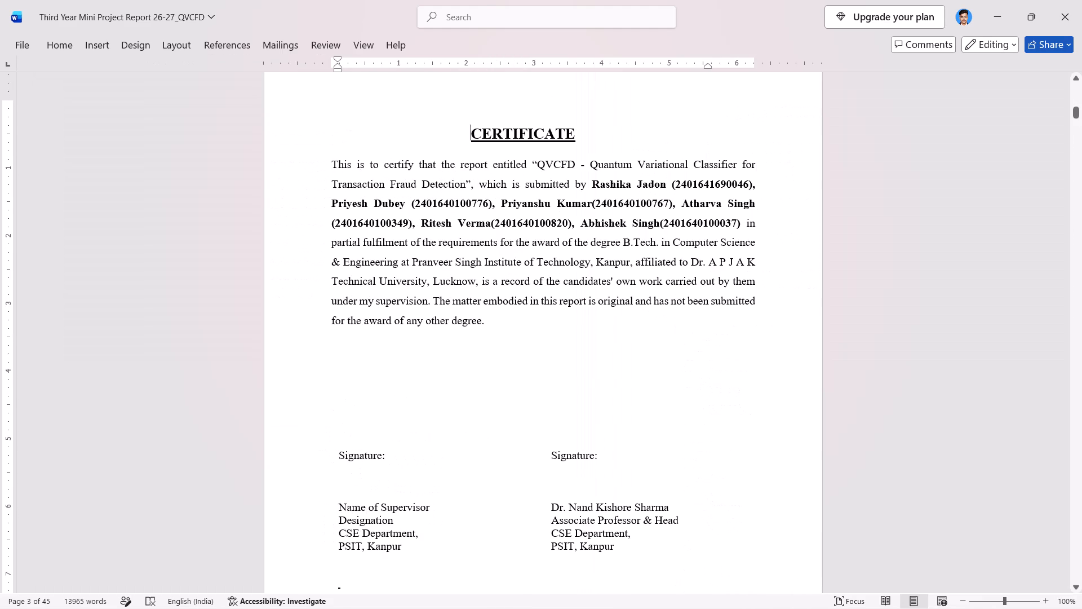
{"action": "scroll", "coordinate": [661, 296], "scroll_direction": "left", "scroll_amount": 2}
{"action": "scroll", "coordinate": [661, 296], "scroll_direction": "down", "scroll_amount": 6}
{"action": "scroll", "coordinate": [661, 296], "scroll_direction": "up", "scroll_amount": 1}
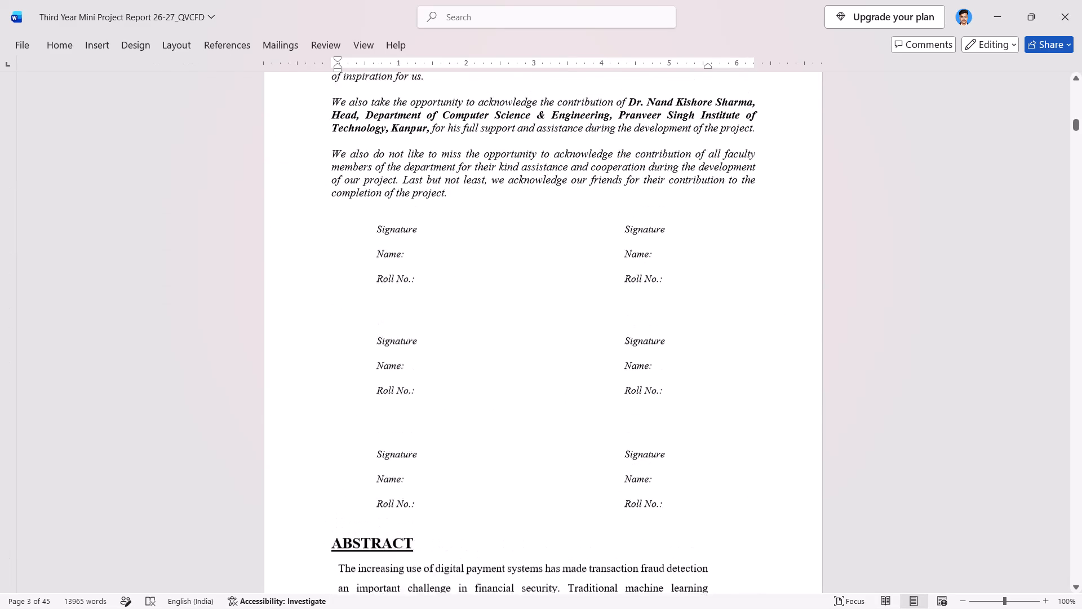
{"action": "scroll", "coordinate": [661, 296], "scroll_direction": "up", "scroll_amount": 1}
{"action": "scroll", "coordinate": [661, 296], "scroll_direction": "down", "scroll_amount": 5}
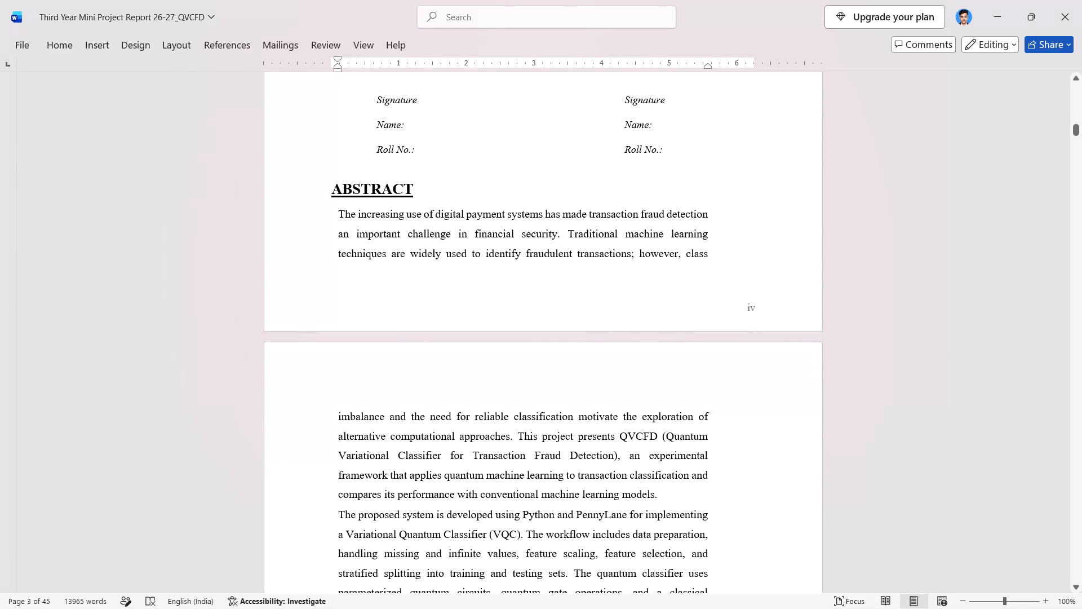
Insert three blank lines before the ABSTRACT heading to start it on its own page, and centre the heading.
{"action": "left_click", "coordinate": [338, 184]}
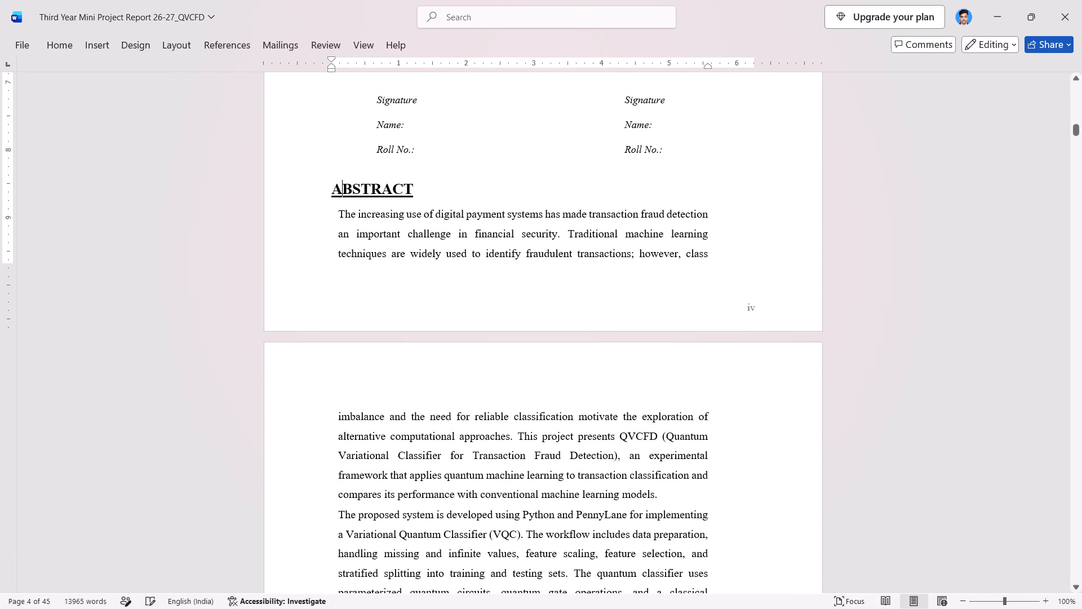
{"action": "key", "text": "Left"}
{"action": "key", "text": "Return"}
{"action": "key", "text": "Return"}
{"action": "key", "text": "Return"}
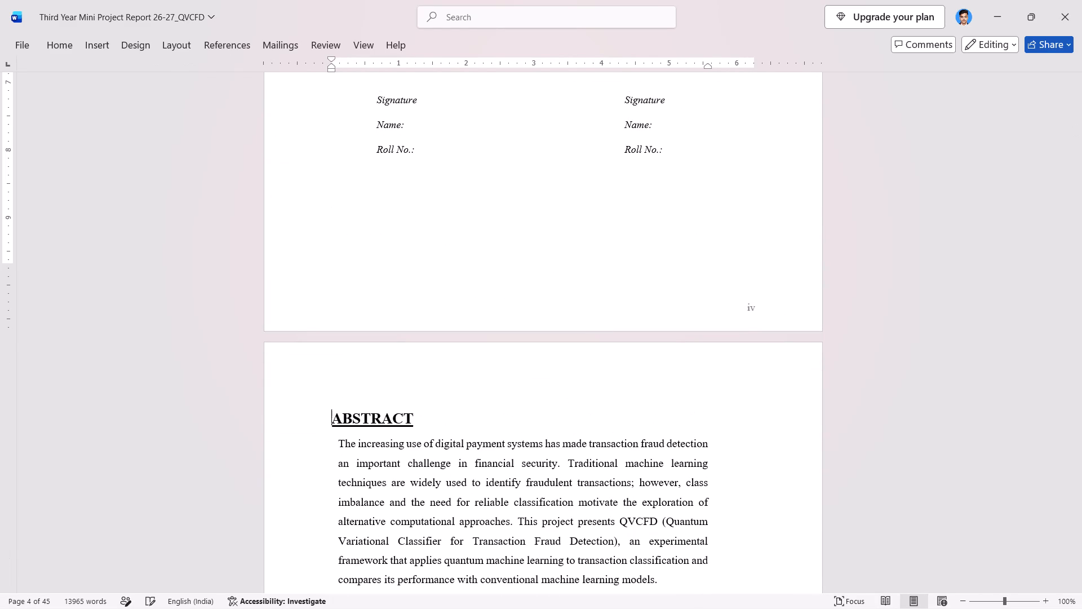
{"action": "key", "text": "ctrl+e"}
Remove the blank page between the Abstract and the Table of Contents.
{"action": "scroll", "coordinate": [338, 184], "scroll_direction": "down", "scroll_amount": 1}
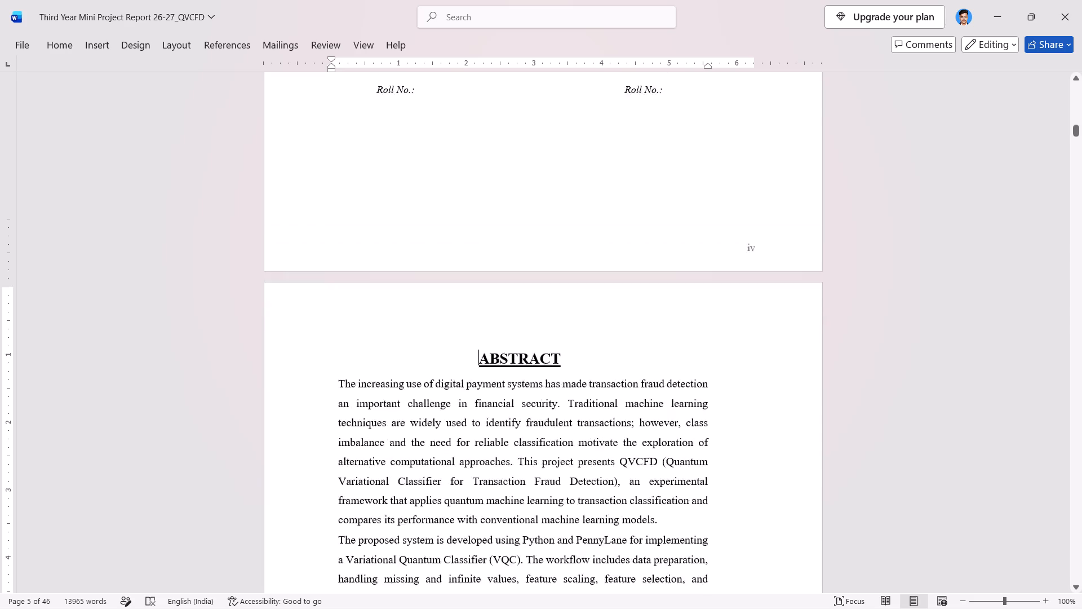
{"action": "scroll", "coordinate": [338, 184], "scroll_direction": "down", "scroll_amount": 6}
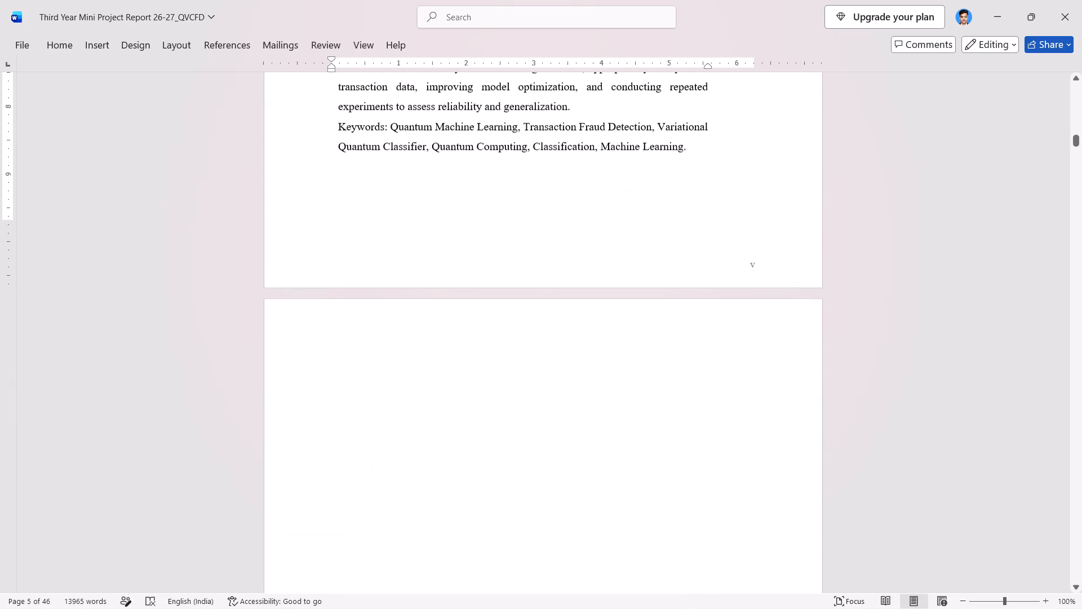
{"action": "left_click", "coordinate": [338, 184]}
{"action": "scroll", "coordinate": [407, 410], "scroll_direction": "down", "scroll_amount": 6}
{"action": "scroll", "coordinate": [407, 410], "scroll_direction": "up", "scroll_amount": 1}
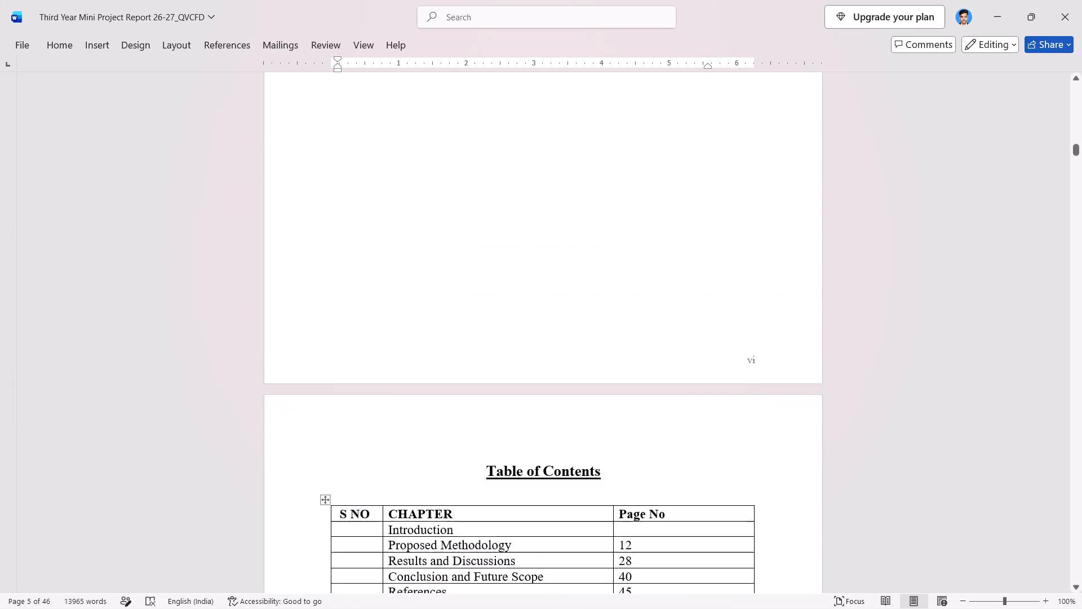
{"action": "left_click", "coordinate": [343, 358]}
{"action": "scroll", "coordinate": [343, 358], "scroll_direction": "up", "scroll_amount": 4}
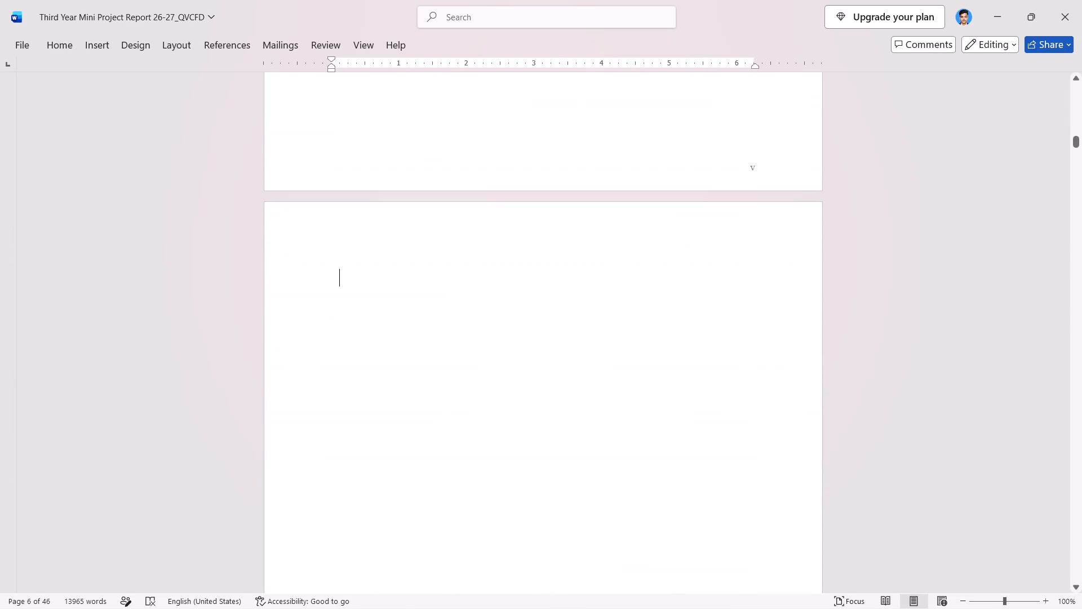
{"action": "left_click", "coordinate": [343, 358]}
{"action": "key", "text": "BackSpace"}
{"action": "key", "text": "BackSpace"}
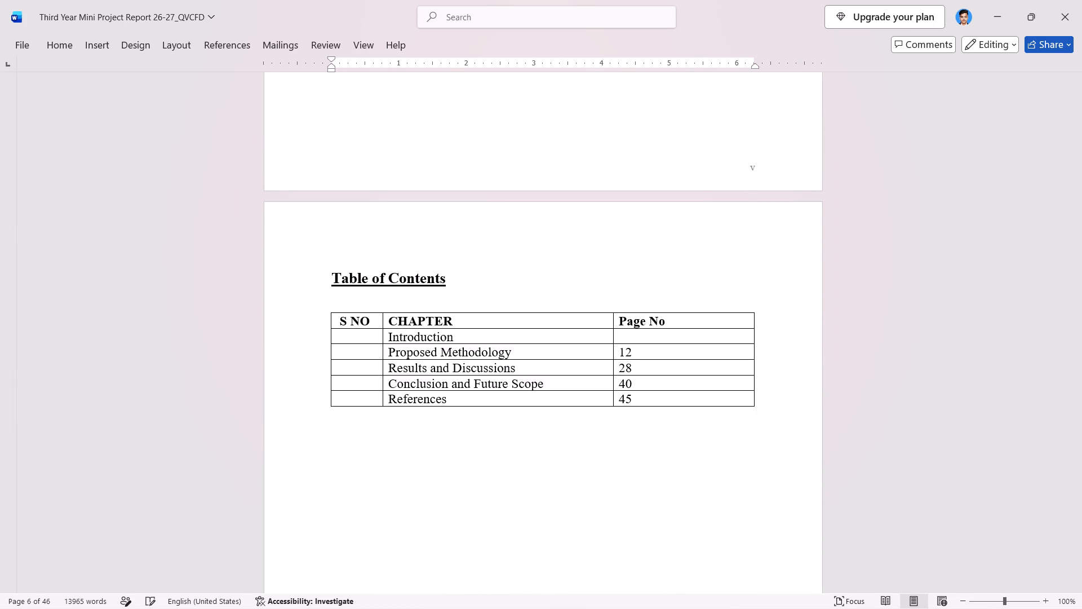
Centre the Table of Contents heading above its table.
{"action": "left_click", "coordinate": [343, 272]}
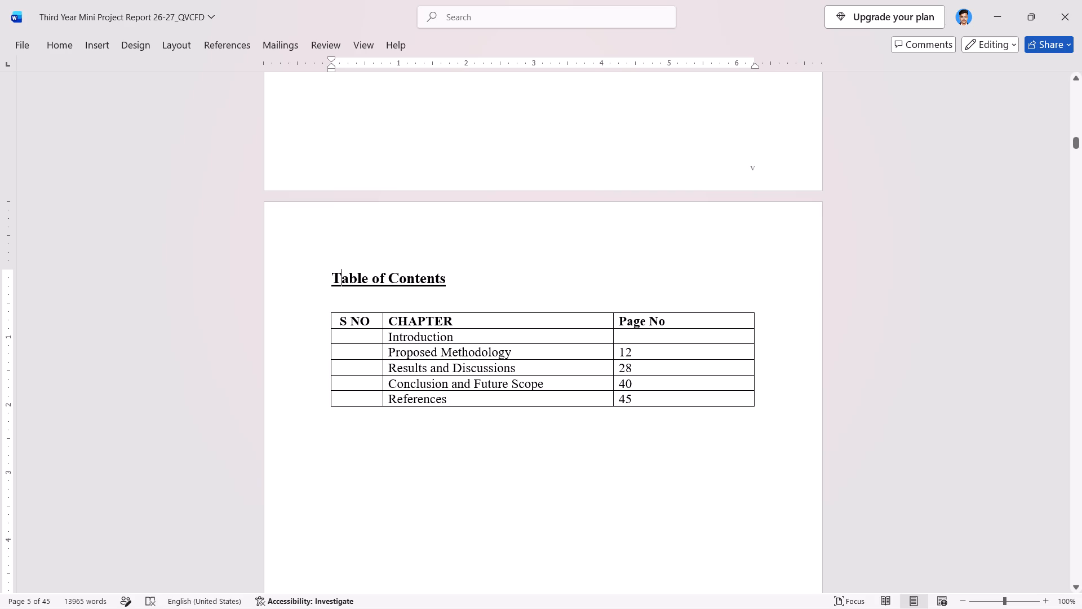
{"action": "left_click", "coordinate": [338, 250]}
{"action": "triple_click", "coordinate": [349, 258]}
{"action": "left_click", "coordinate": [327, 296]}
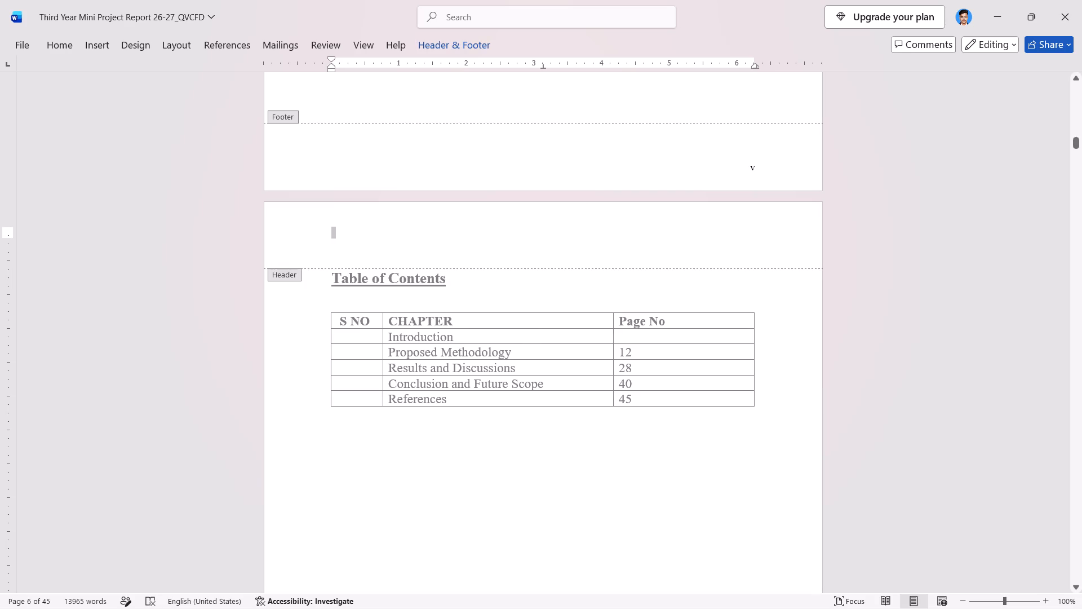
{"action": "left_click", "coordinate": [370, 267]}
{"action": "left_click", "coordinate": [366, 275]}
{"action": "double_click", "coordinate": [366, 275]}
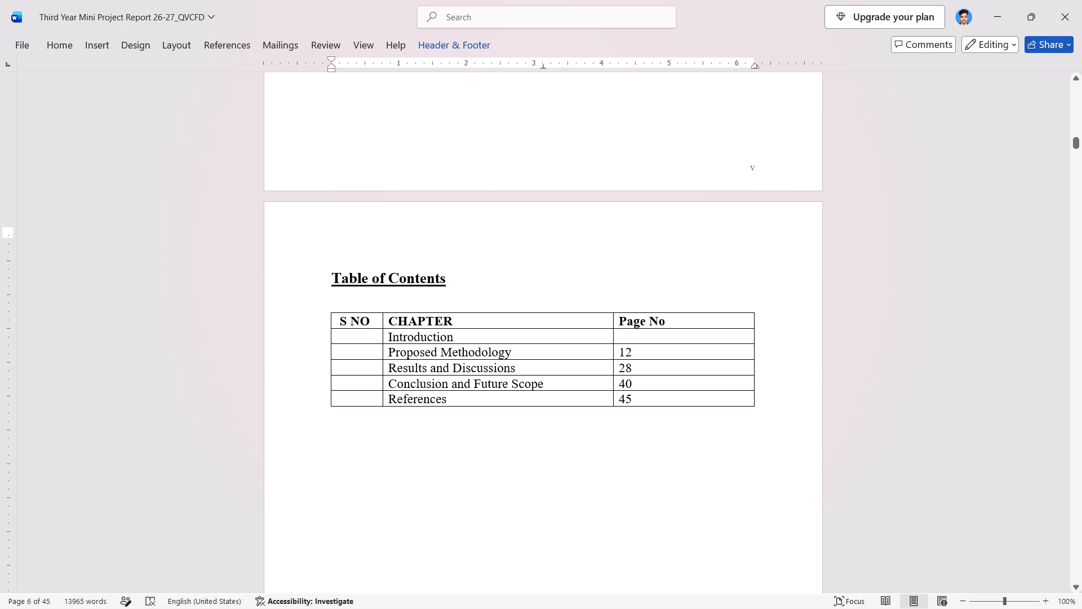
{"action": "left_click", "coordinate": [366, 276]}
{"action": "key", "text": "ctrl+e"}
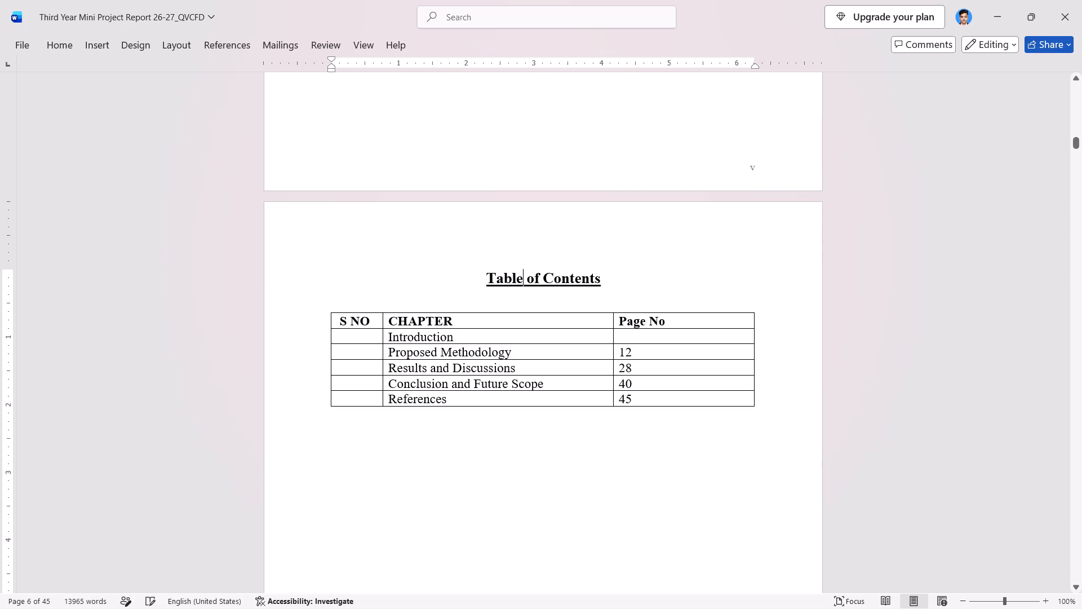
Examine the page numbers and layout from the Table of Contents page through the first pages of Chapter 1.
{"action": "scroll", "coordinate": [557, 334], "scroll_direction": "down", "scroll_amount": 6}
{"action": "scroll", "coordinate": [557, 334], "scroll_direction": "up", "scroll_amount": 1}
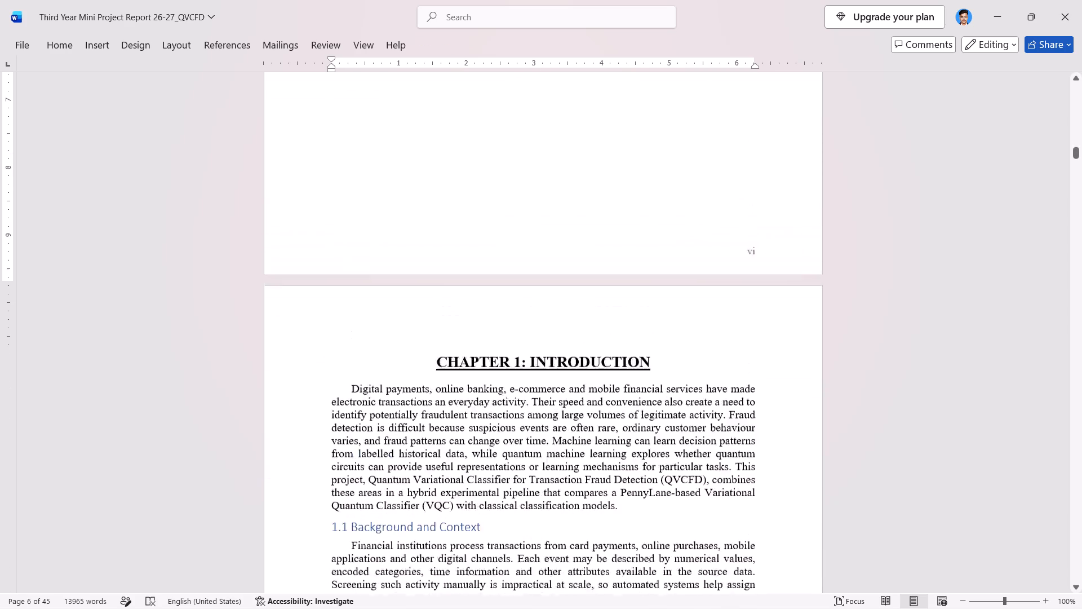
{"action": "scroll", "coordinate": [557, 334], "scroll_direction": "up", "scroll_amount": 1}
{"action": "scroll", "coordinate": [550, 334], "scroll_direction": "down", "scroll_amount": 8}
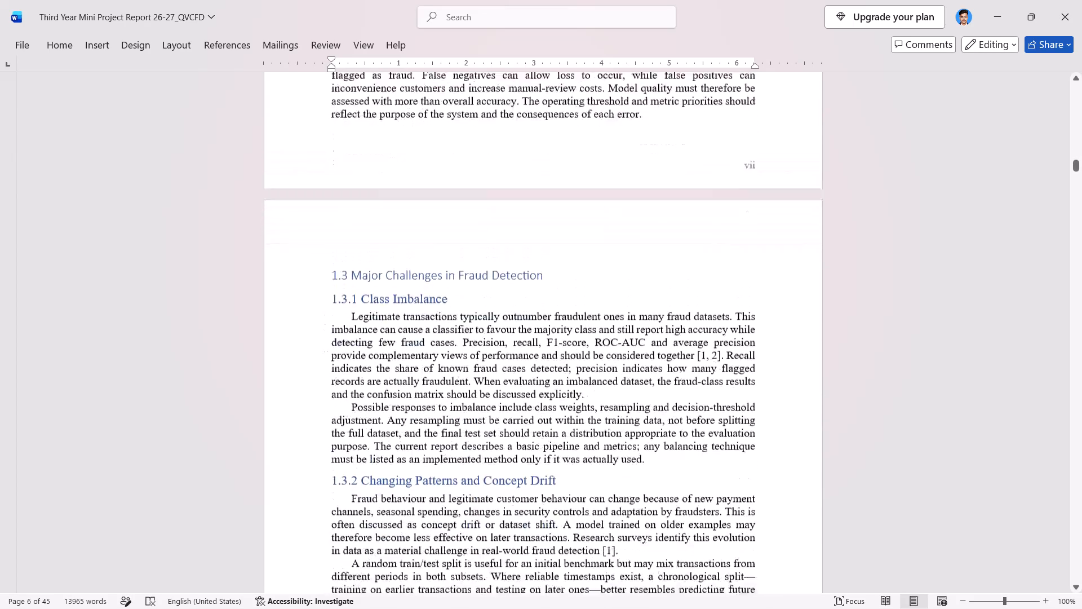
{"action": "scroll", "coordinate": [550, 334], "scroll_direction": "down", "scroll_amount": 7}
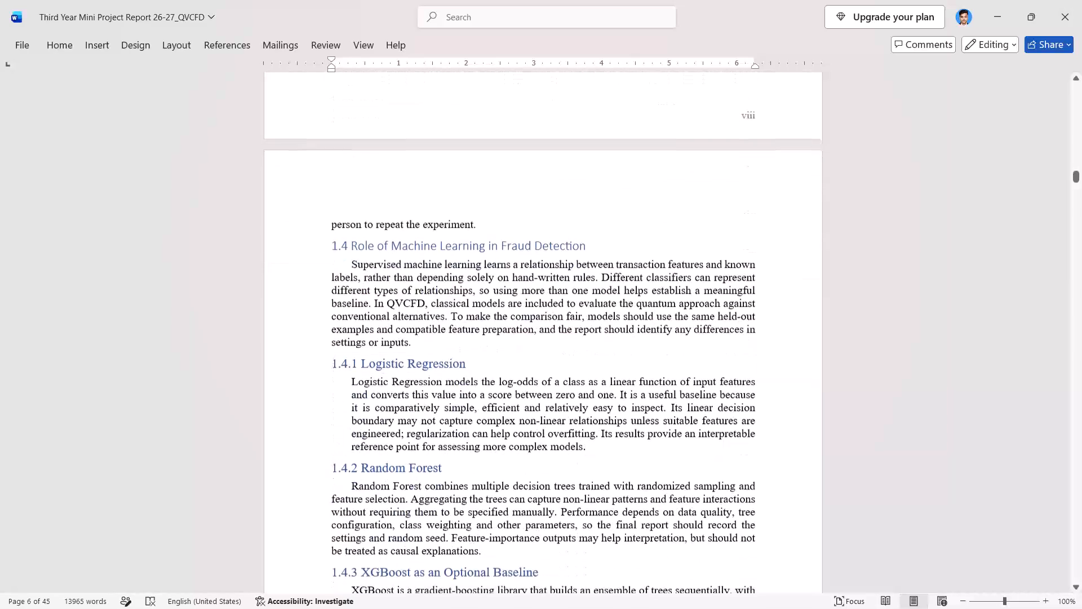
{"action": "scroll", "coordinate": [550, 334], "scroll_direction": "up", "scroll_amount": 3}
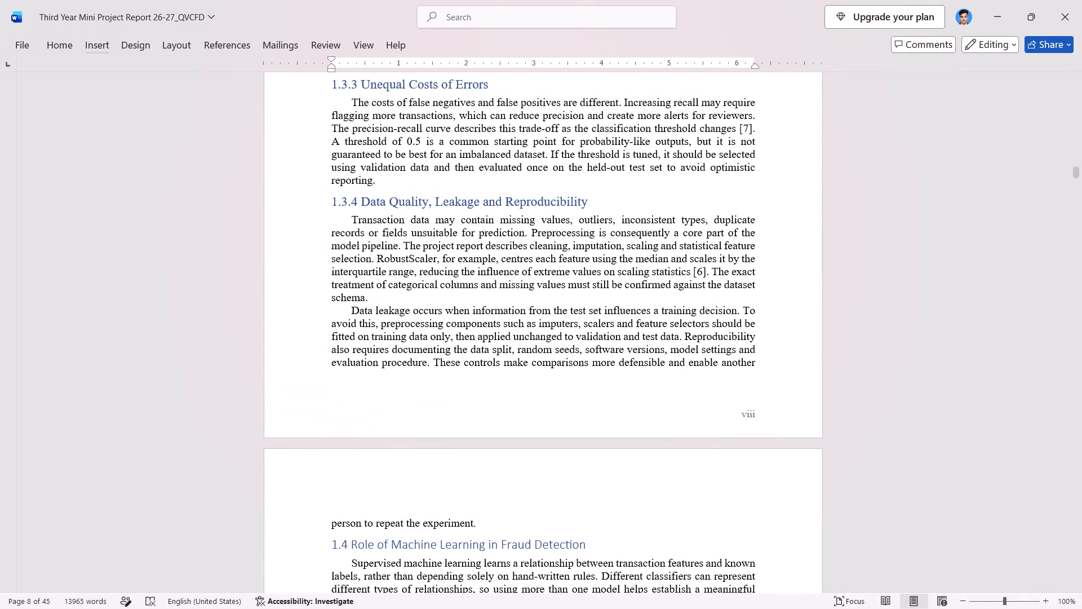
Open the footer of the page containing section 1.3.4 and review the header, footer, page number and section navigation options.
{"action": "left_click", "coordinate": [66, 47]}
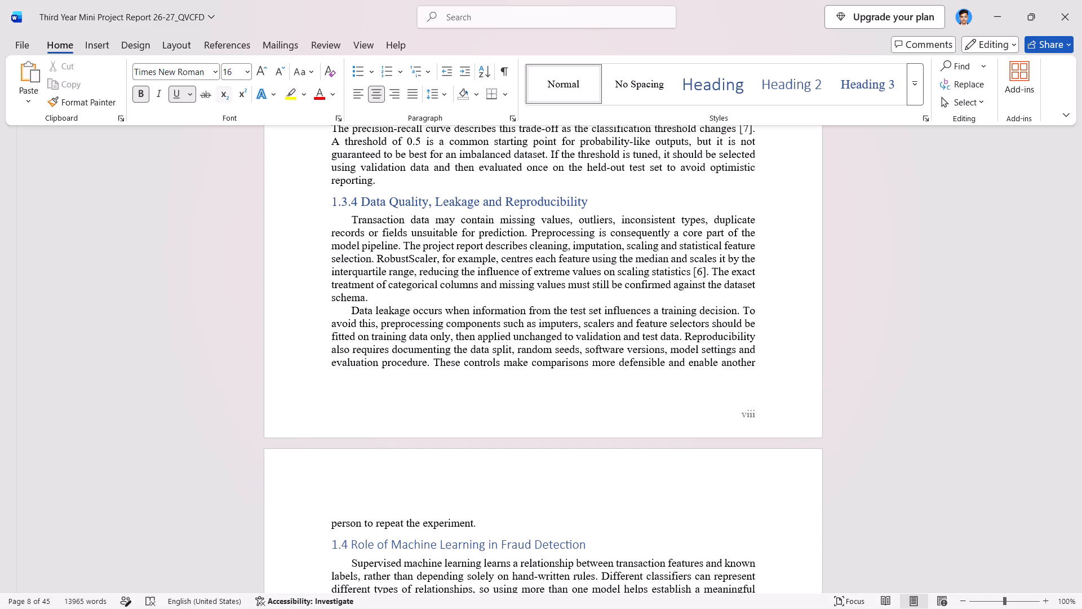
{"action": "triple_click", "coordinate": [424, 412]}
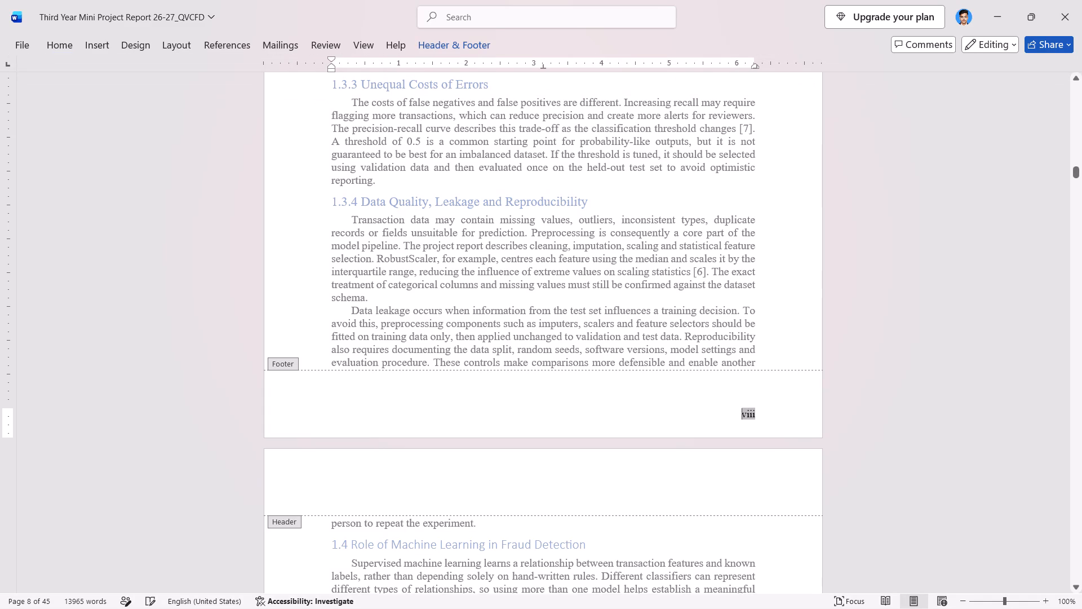
{"action": "left_click", "coordinate": [64, 47]}
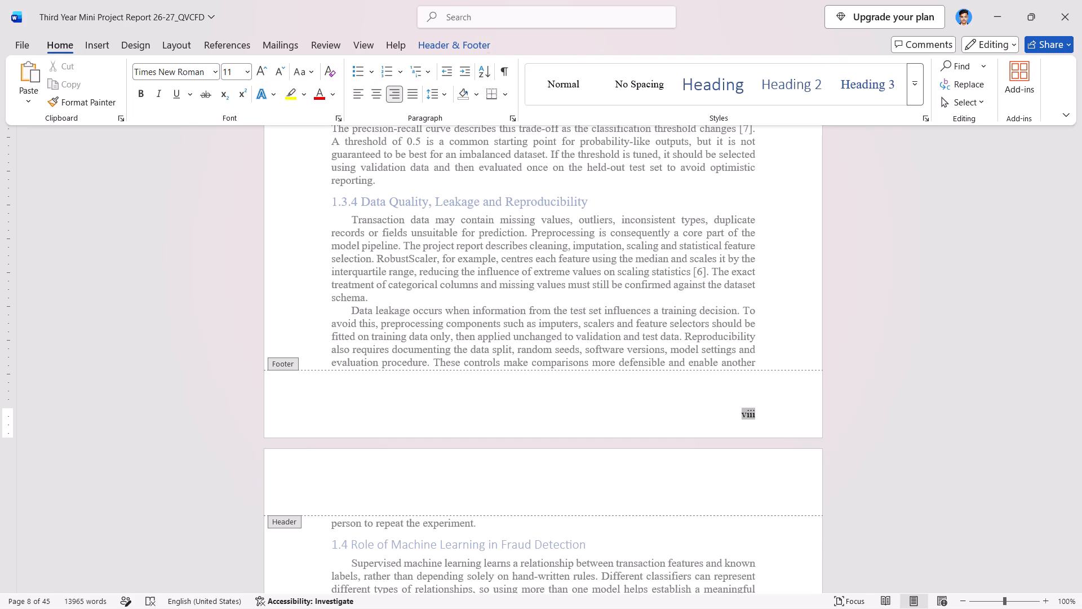
{"action": "left_click", "coordinate": [427, 43]}
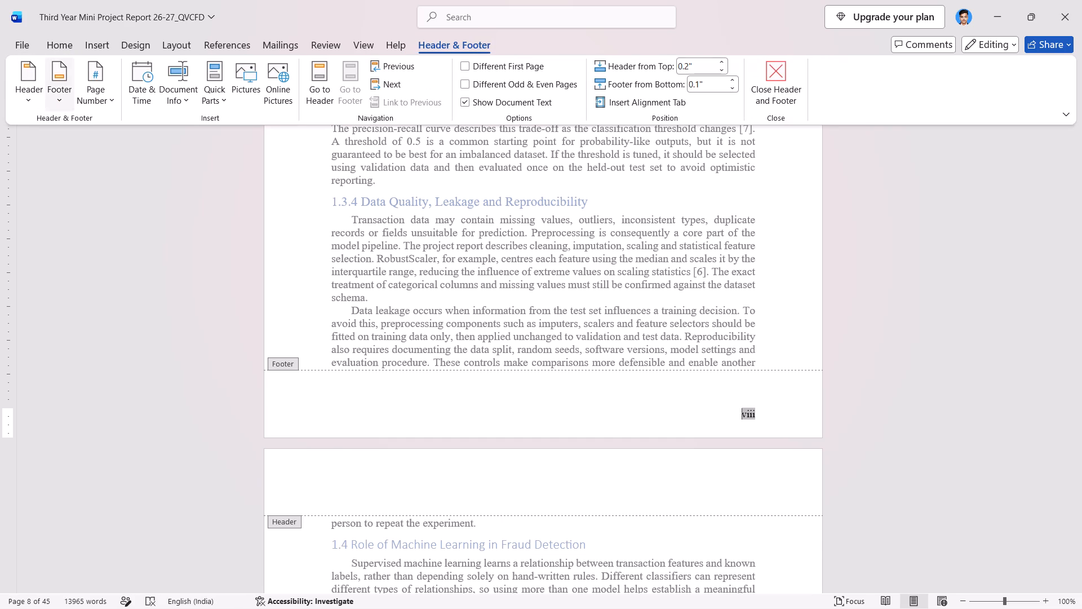
{"action": "left_click", "coordinate": [60, 100]}
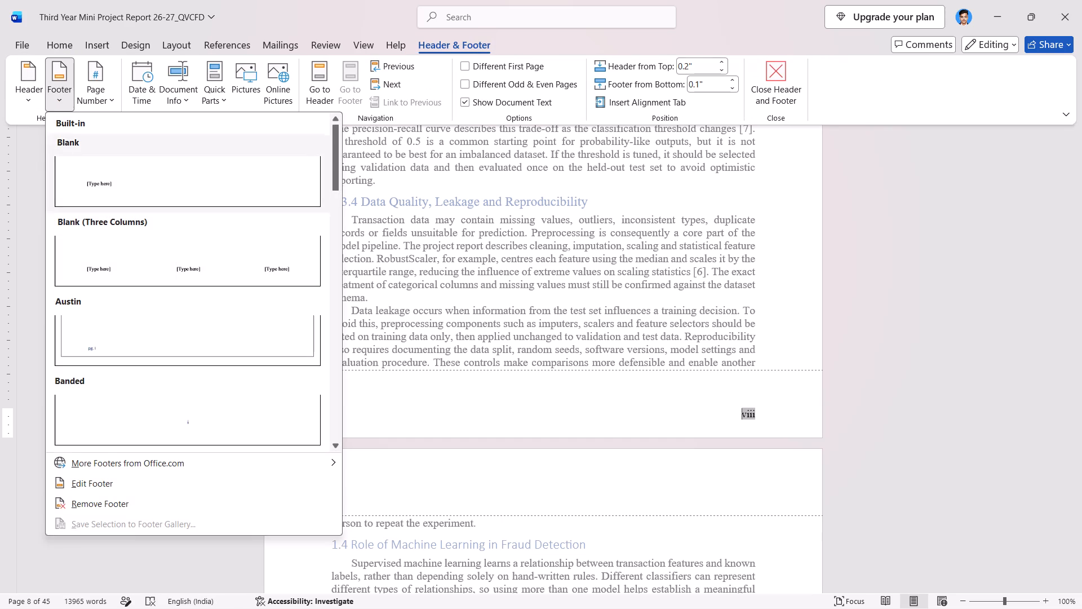
{"action": "left_click", "coordinate": [104, 486]}
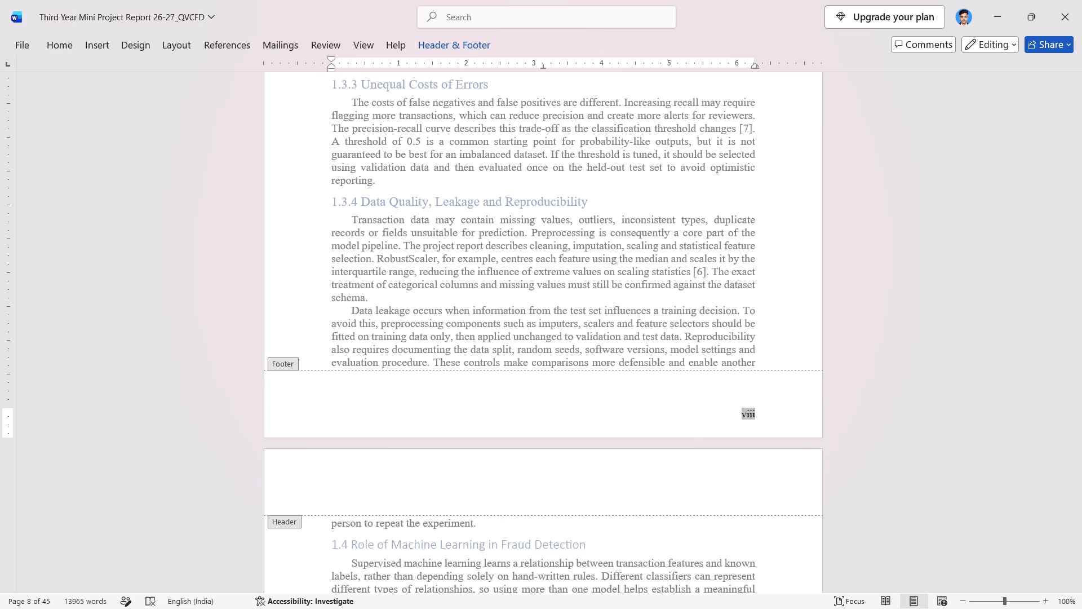
{"action": "left_click", "coordinate": [436, 50]}
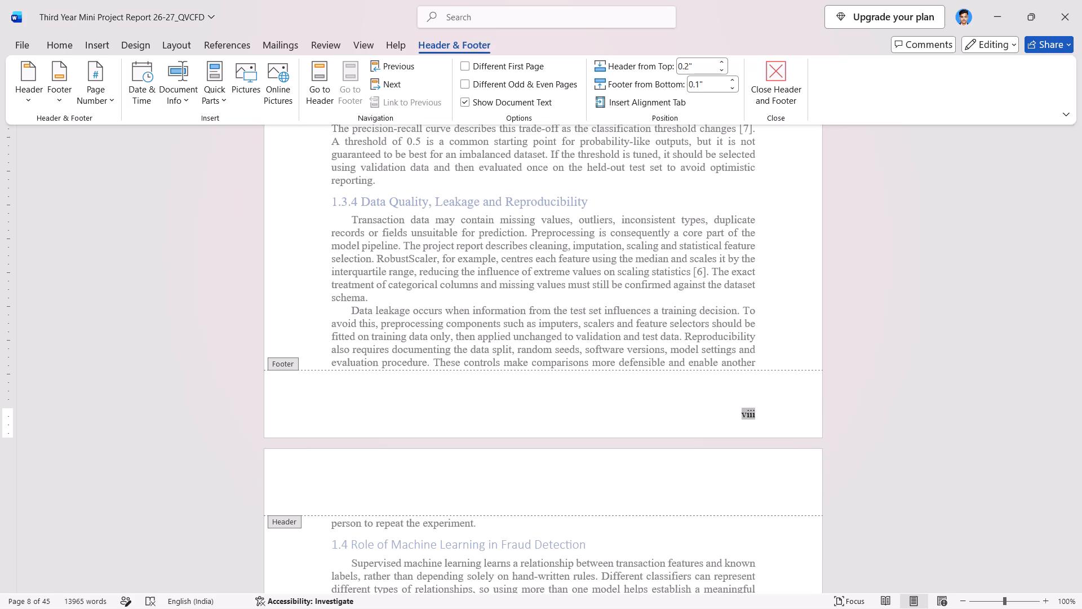
{"action": "left_click", "coordinate": [97, 101]}
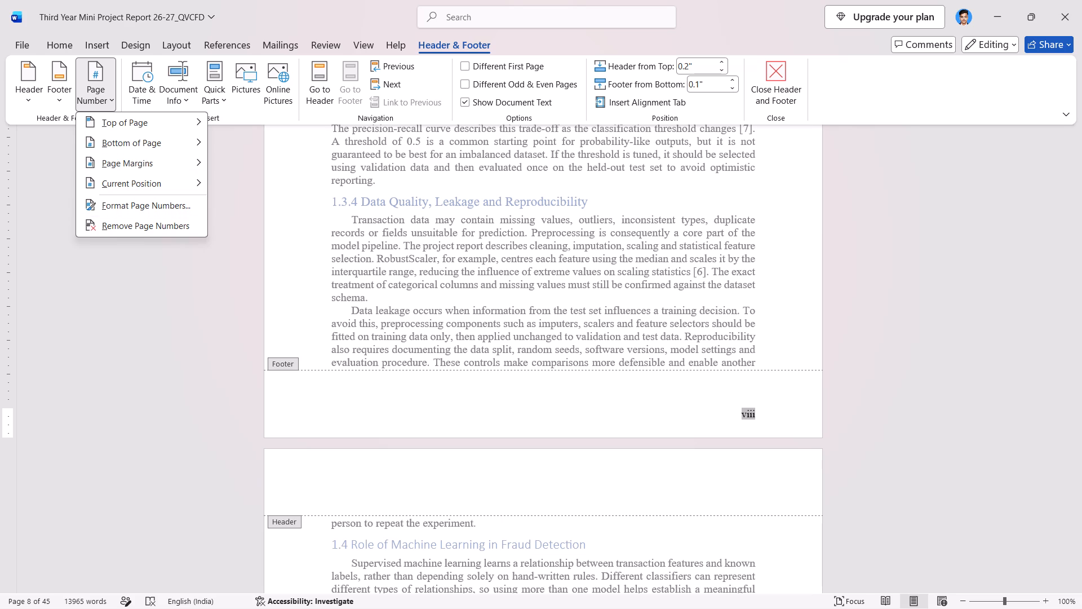
{"action": "left_click", "coordinate": [384, 101]}
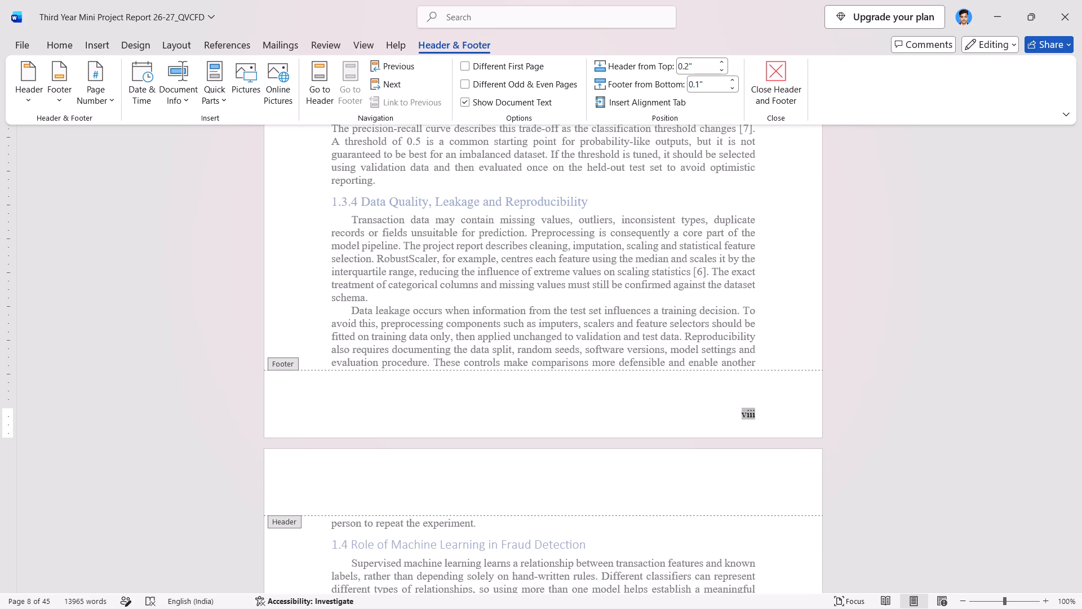
{"action": "left_click", "coordinate": [323, 95]}
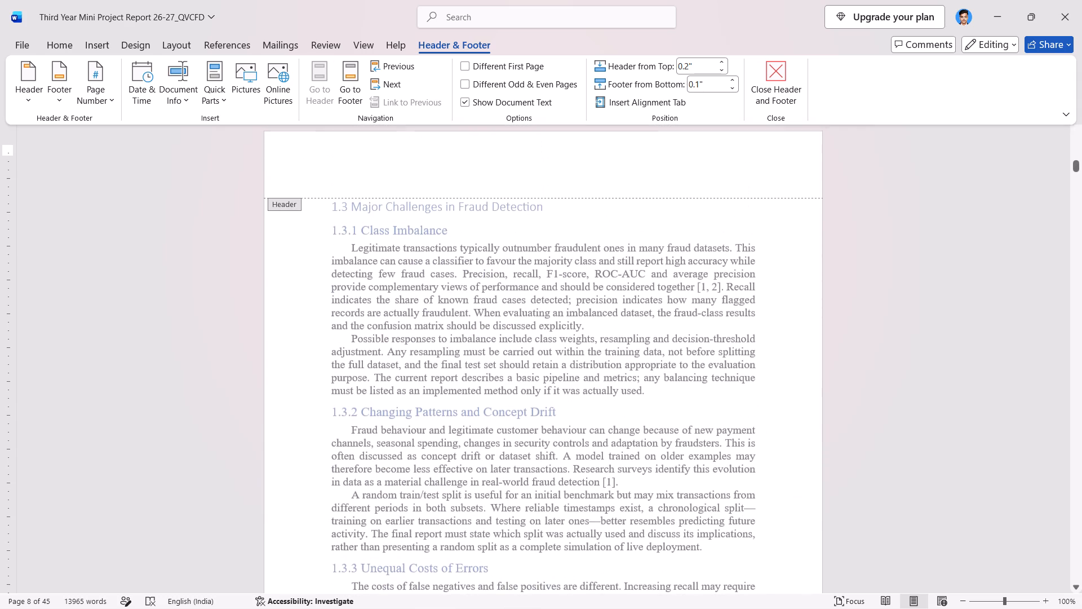
{"action": "left_click", "coordinate": [360, 81]}
{"action": "left_click", "coordinate": [380, 64]}
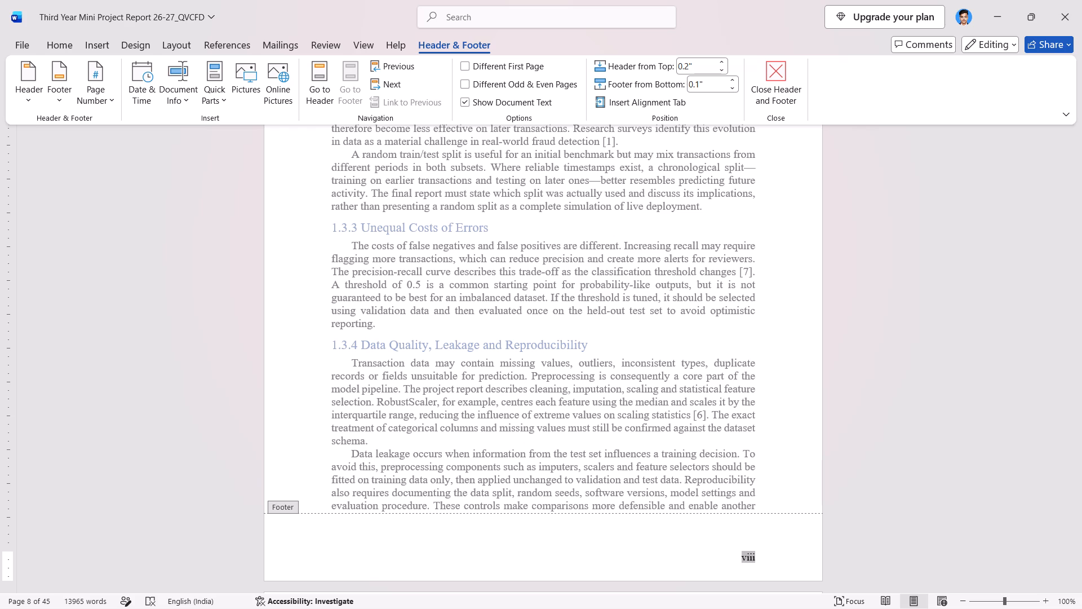
Set the header's distance from the top of the page to 0.1".
{"action": "left_click", "coordinate": [722, 63]}
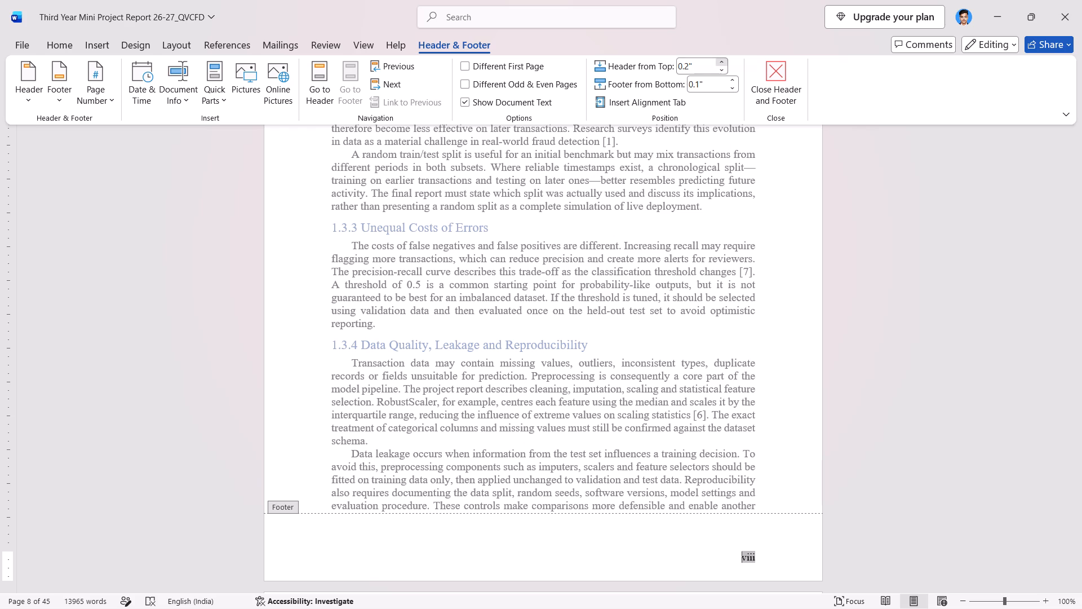
{"action": "left_click", "coordinate": [722, 63]}
{"action": "left_click", "coordinate": [723, 65]}
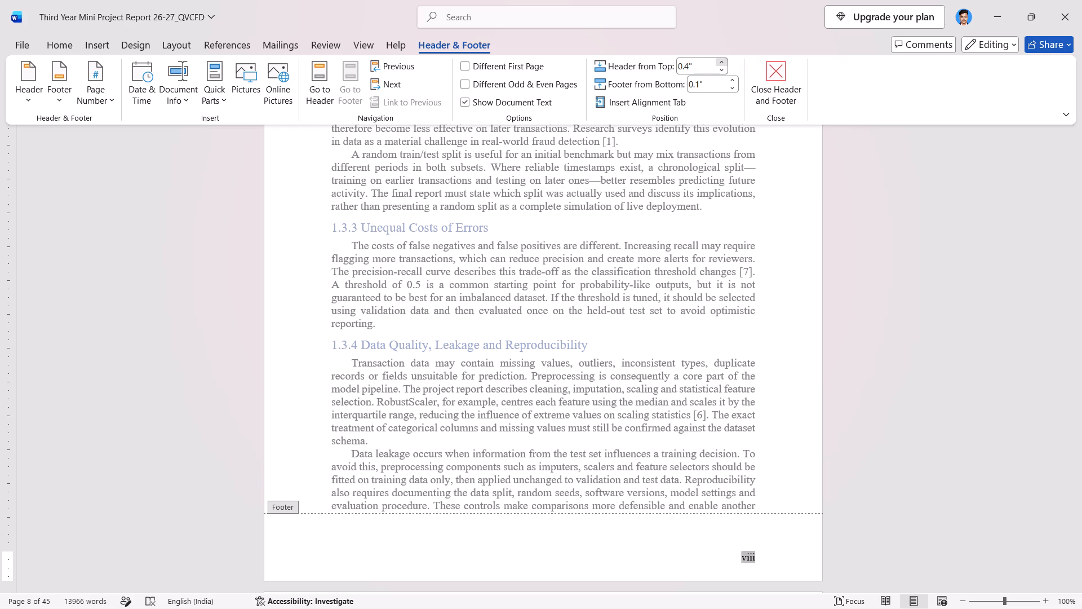
{"action": "left_click", "coordinate": [722, 65]}
{"action": "left_click", "coordinate": [722, 70]}
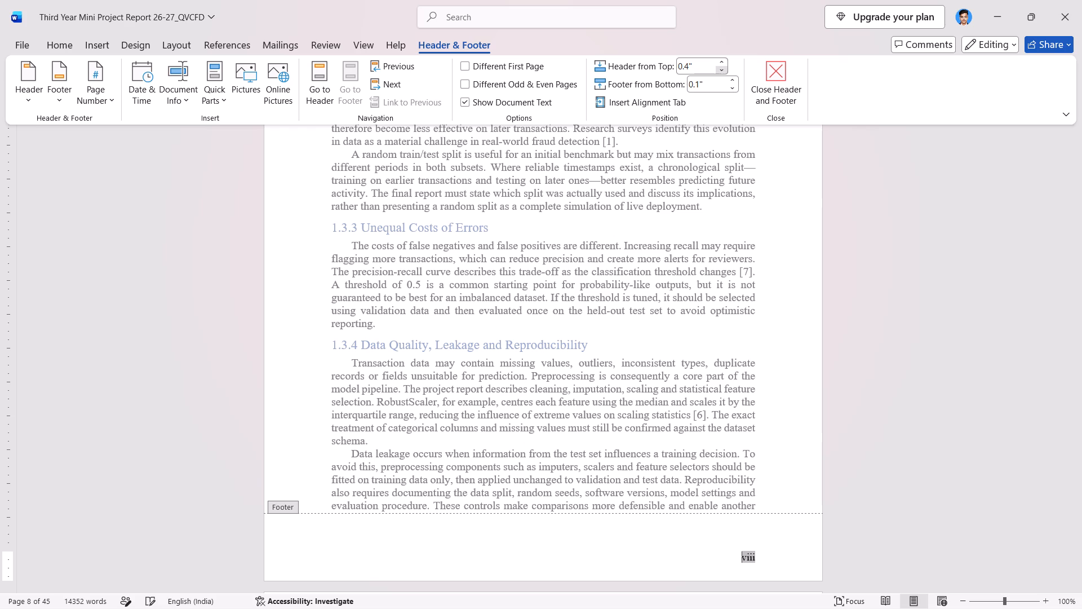
{"action": "left_click", "coordinate": [722, 70]}
{"action": "left_click", "coordinate": [722, 70]}
{"action": "left_click", "coordinate": [722, 70]}
{"action": "left_click", "coordinate": [697, 302]}
Go to the footer of the Table of Contents page and save the report.
{"action": "scroll", "coordinate": [697, 302], "scroll_direction": "up", "scroll_amount": 20}
{"action": "scroll", "coordinate": [697, 302], "scroll_direction": "up", "scroll_amount": 9}
{"action": "scroll", "coordinate": [697, 302], "scroll_direction": "down", "scroll_amount": 2}
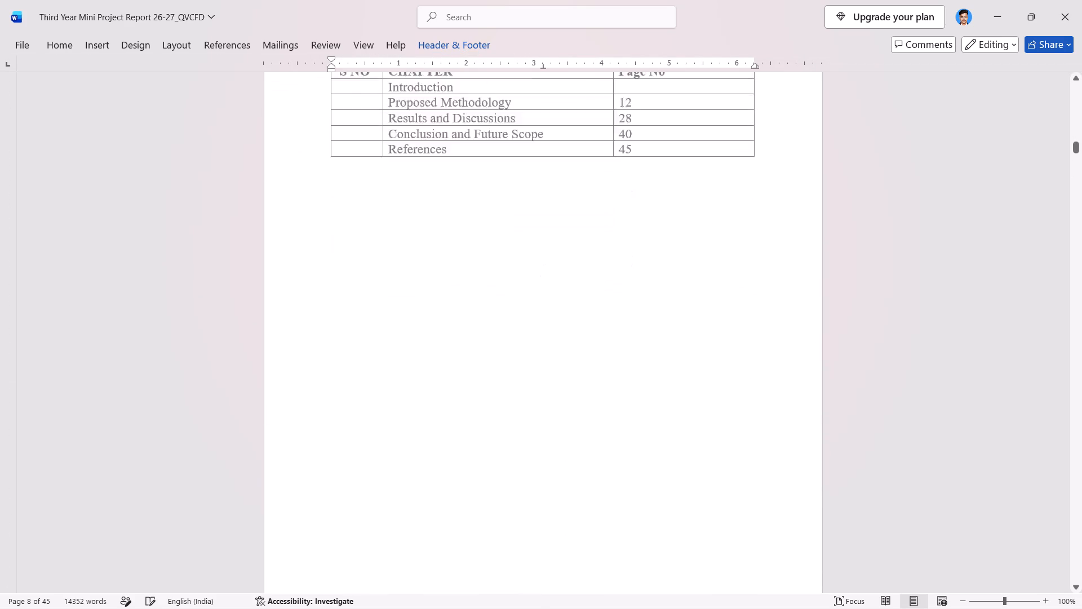
{"action": "scroll", "coordinate": [697, 302], "scroll_direction": "down", "scroll_amount": 2}
{"action": "left_click", "coordinate": [568, 317]}
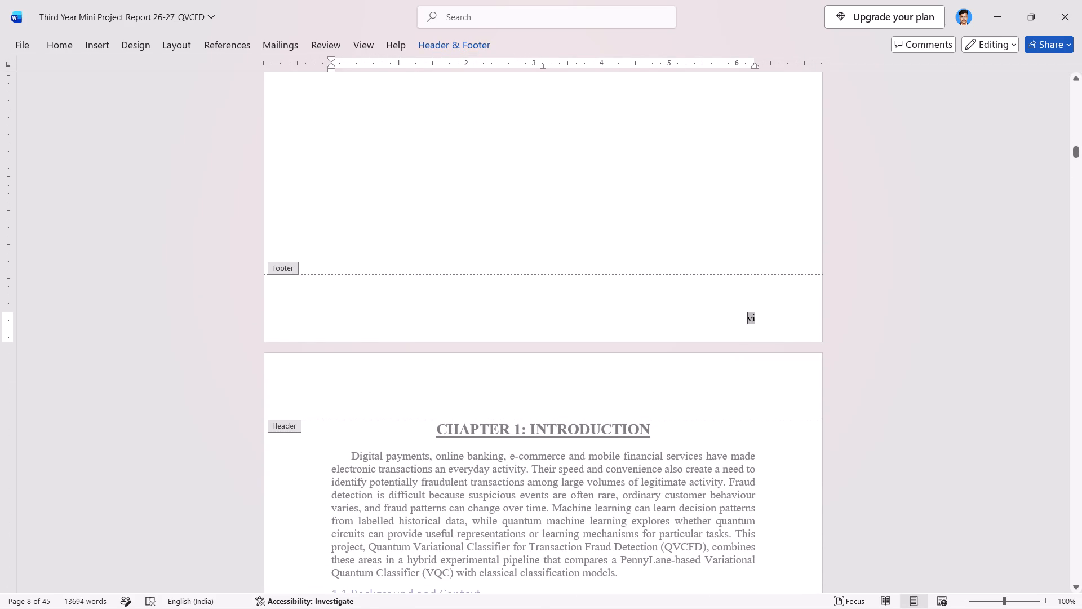
{"action": "double_click", "coordinate": [568, 317]}
{"action": "left_click", "coordinate": [520, 222]}
{"action": "key", "text": "ctrl+s"}
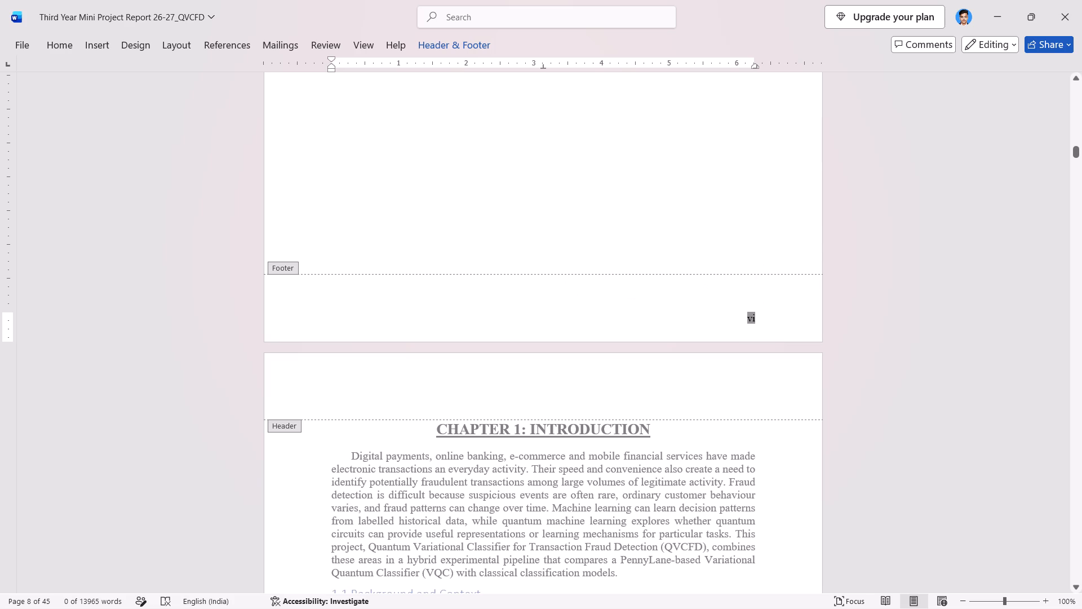
Switch to the sample report PDF in Chrome to check the footer above the Abstract page, and return to the report in Word.
{"action": "scroll", "coordinate": [520, 222], "scroll_direction": "up", "scroll_amount": 1}
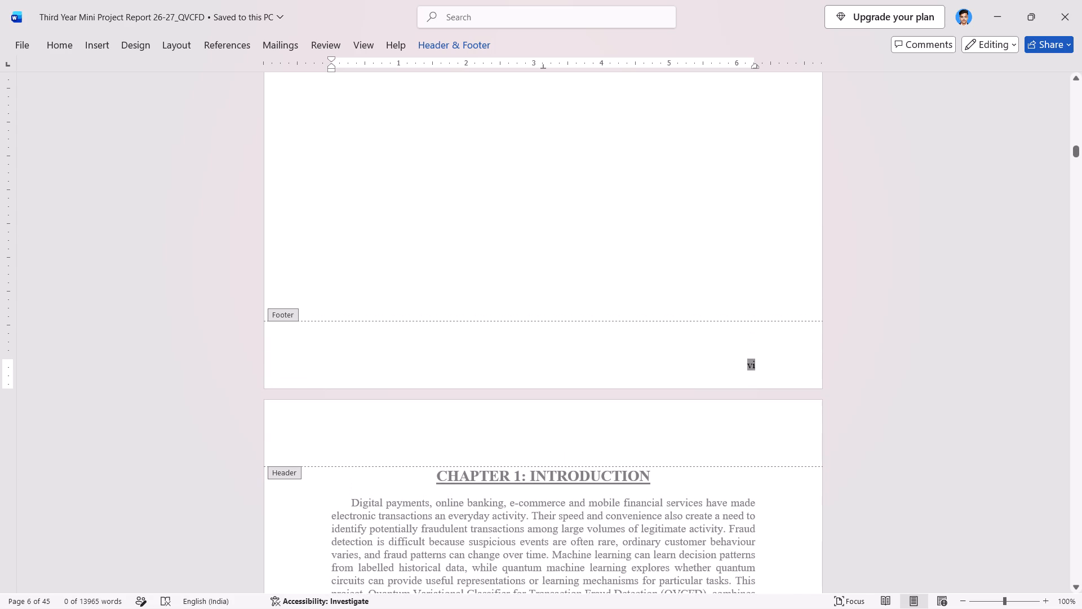
{"action": "scroll", "coordinate": [520, 222], "scroll_direction": "up", "scroll_amount": 2}
{"action": "key", "text": "alt+Tab"}
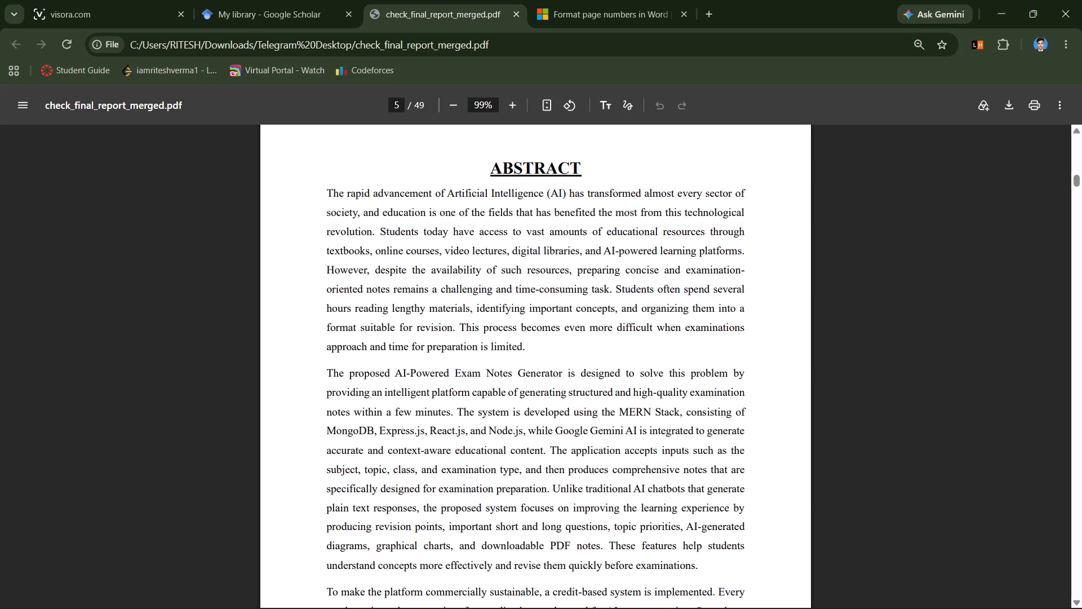
{"action": "scroll", "coordinate": [520, 222], "scroll_direction": "up", "scroll_amount": 1}
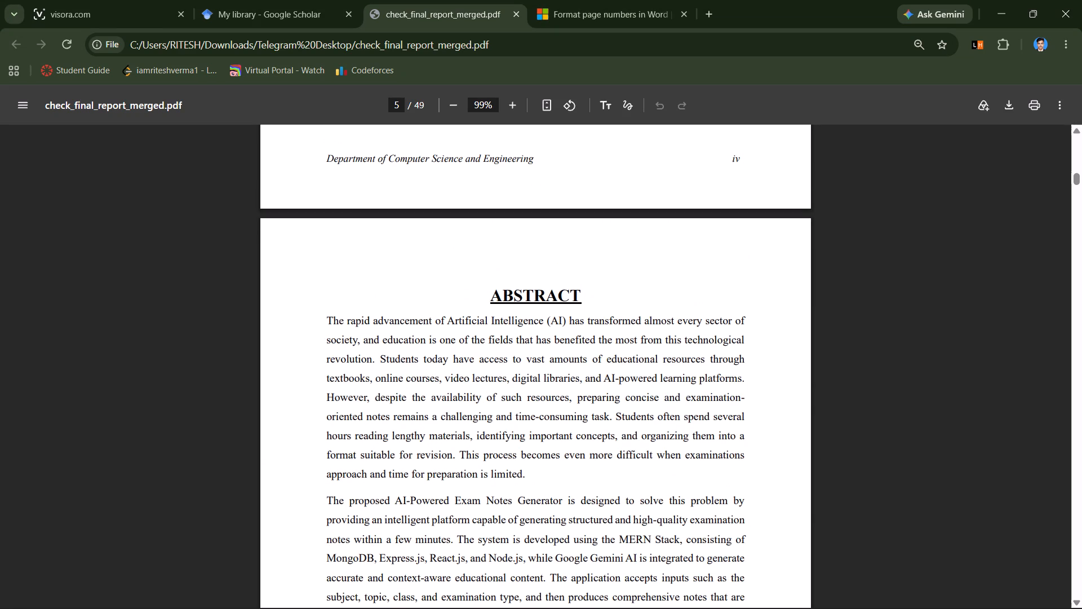
{"action": "left_click", "coordinate": [503, 253]}
{"action": "key", "text": "alt+Tab"}
Close the footer and reopen it for editing on the Table of Contents page, just before Chapter 1.
{"action": "scroll", "coordinate": [503, 253], "scroll_direction": "down", "scroll_amount": 1}
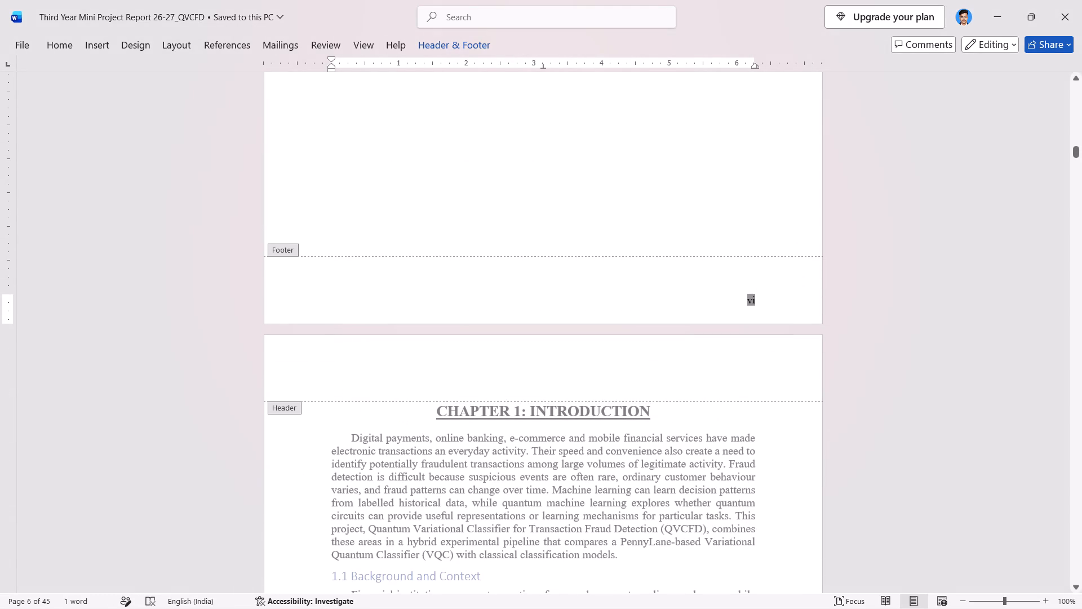
{"action": "left_click", "coordinate": [494, 373]}
{"action": "double_click", "coordinate": [586, 189]}
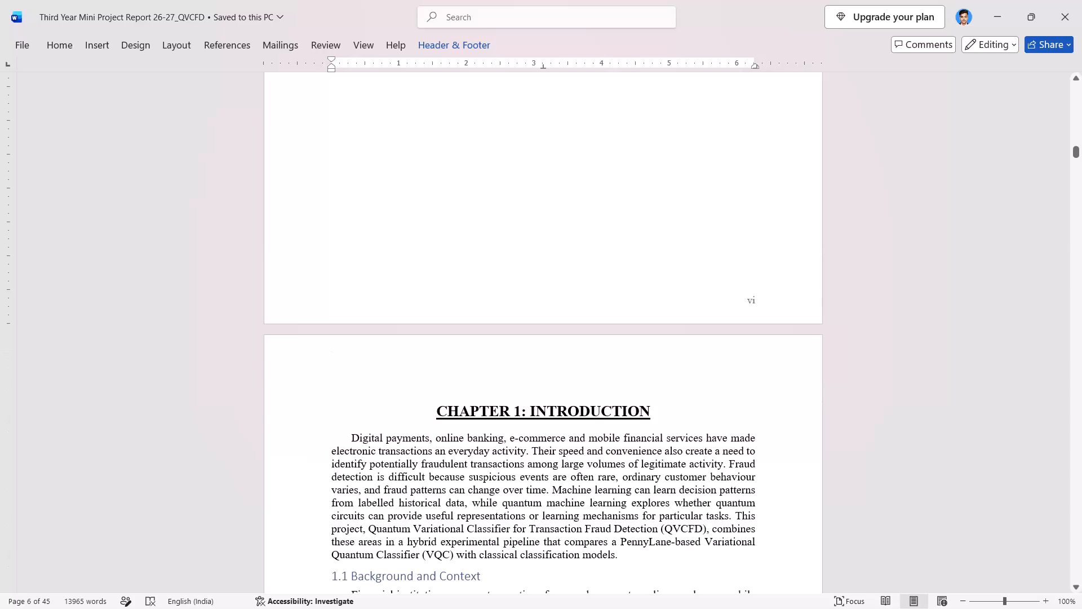
{"action": "scroll", "coordinate": [586, 189], "scroll_direction": "up", "scroll_amount": 1}
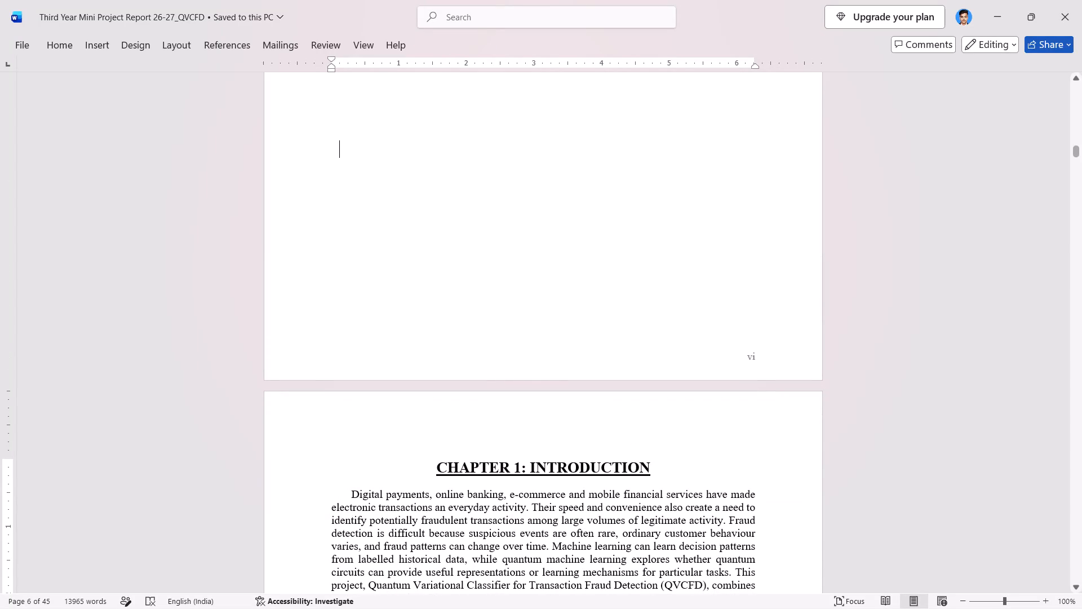
{"action": "double_click", "coordinate": [416, 358]}
Switch to the sample report PDF in Chrome and examine the footer text and page numbers around the Abstract and List of Figures pages.
{"action": "key", "text": "alt+Tab"}
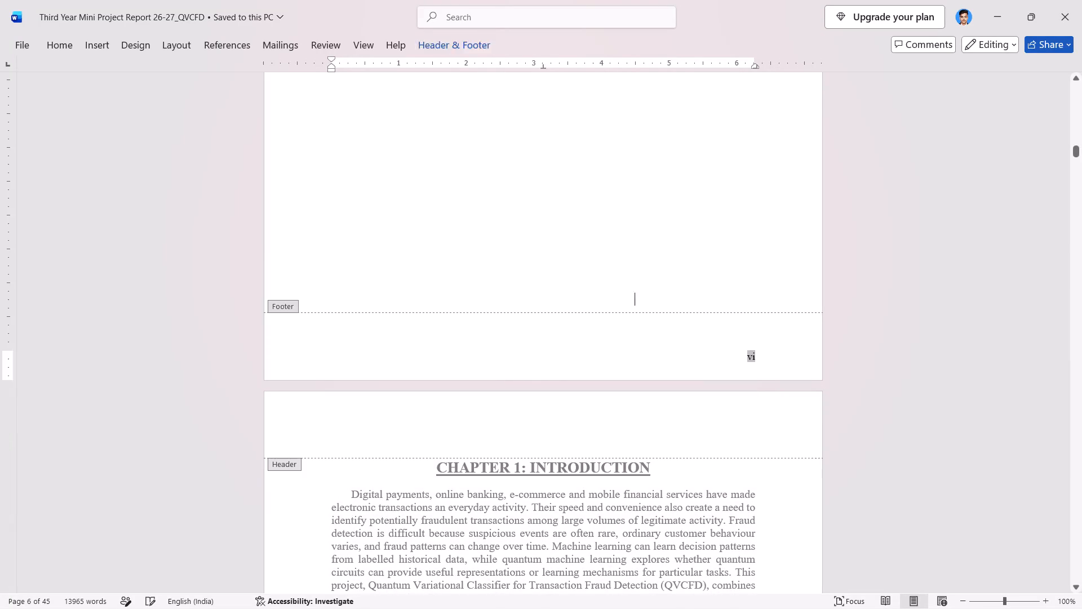
{"action": "scroll", "coordinate": [524, 354], "scroll_direction": "down", "scroll_amount": 2}
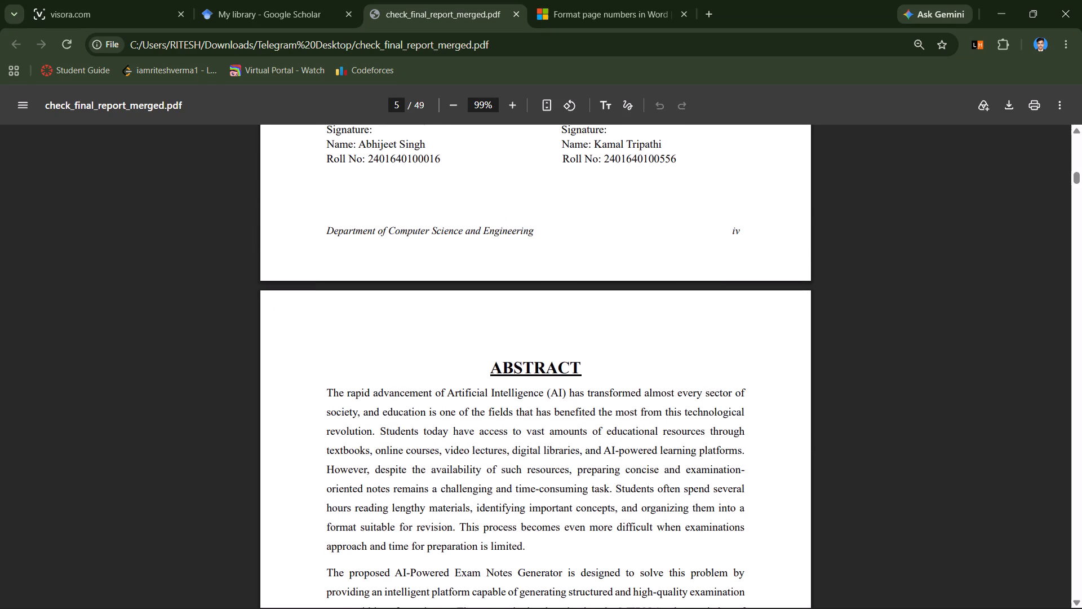
{"action": "scroll", "coordinate": [524, 354], "scroll_direction": "down", "scroll_amount": 5}
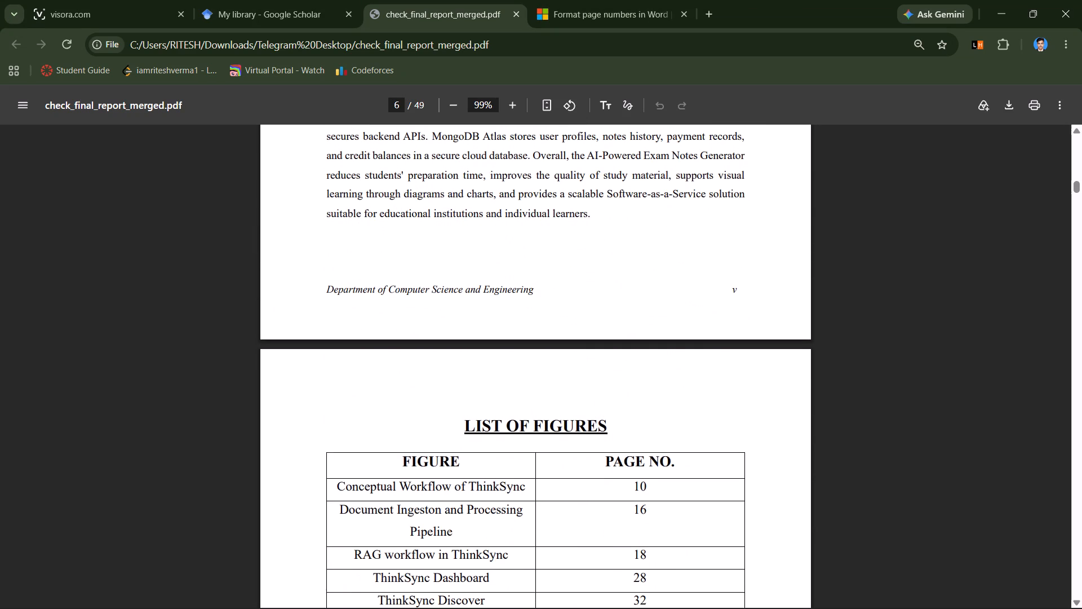
{"action": "scroll", "coordinate": [524, 354], "scroll_direction": "up", "scroll_amount": 2}
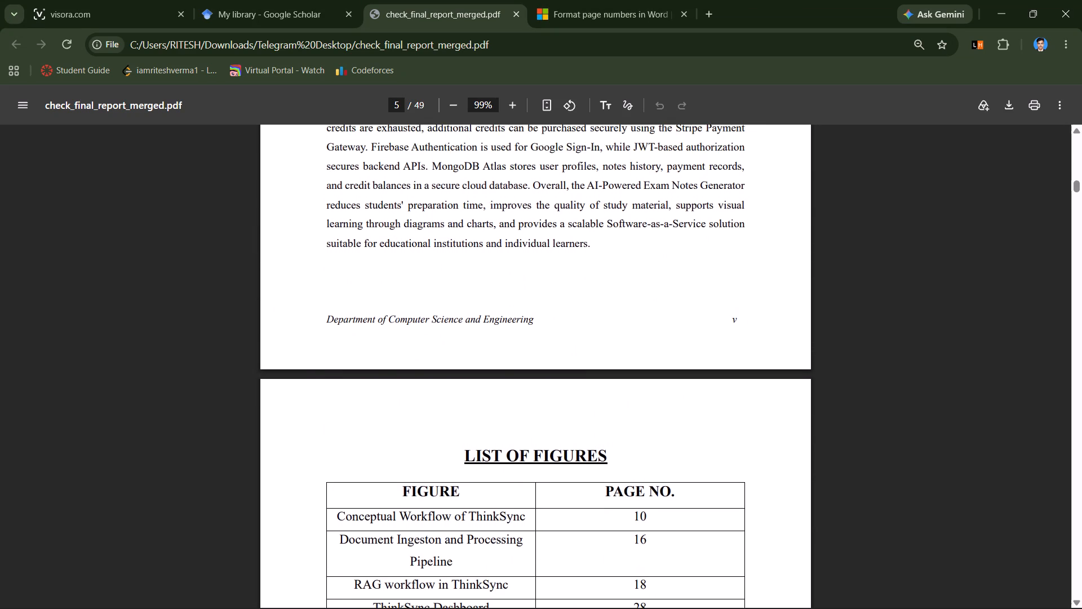
{"action": "scroll", "coordinate": [524, 354], "scroll_direction": "up", "scroll_amount": 1}
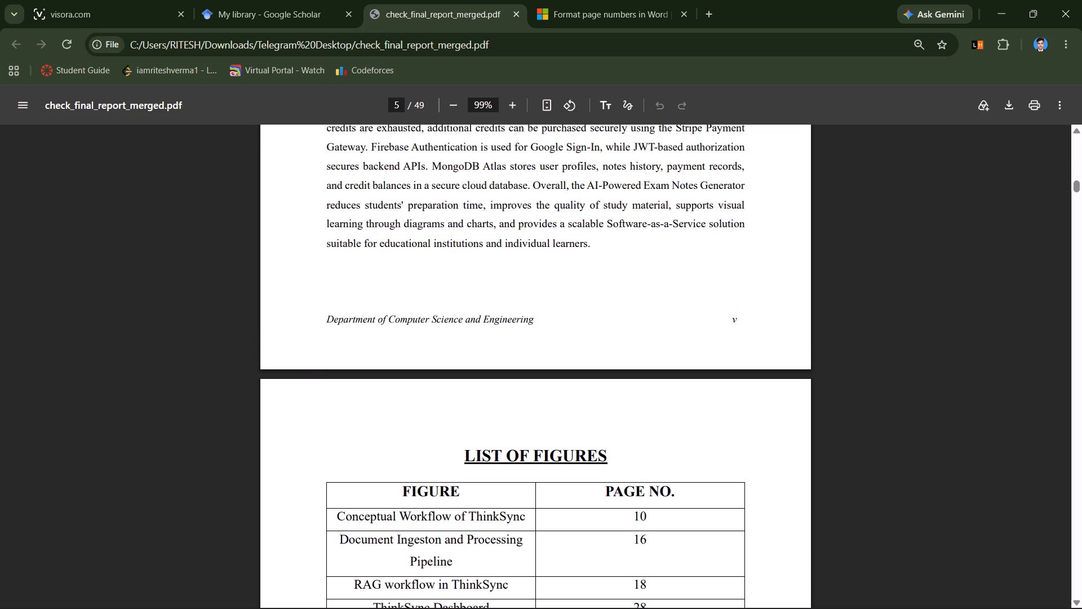
Switch from the sample report PDF back to the report in Word and examine the footers from the Abstract page to Chapter 1.
{"action": "scroll", "coordinate": [524, 354], "scroll_direction": "up", "scroll_amount": 2}
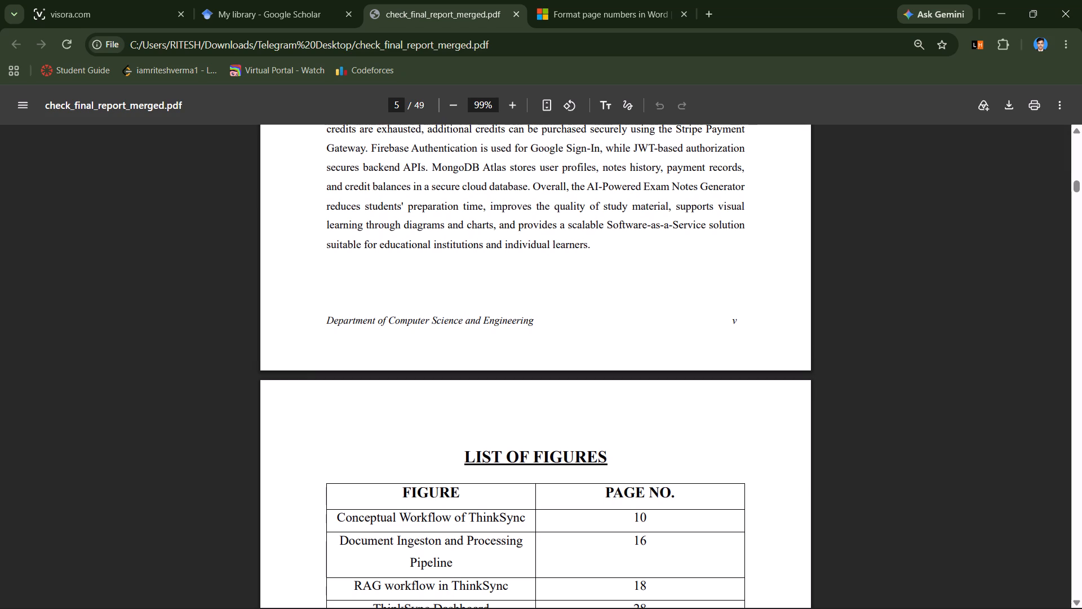
{"action": "key", "text": "alt+Tab"}
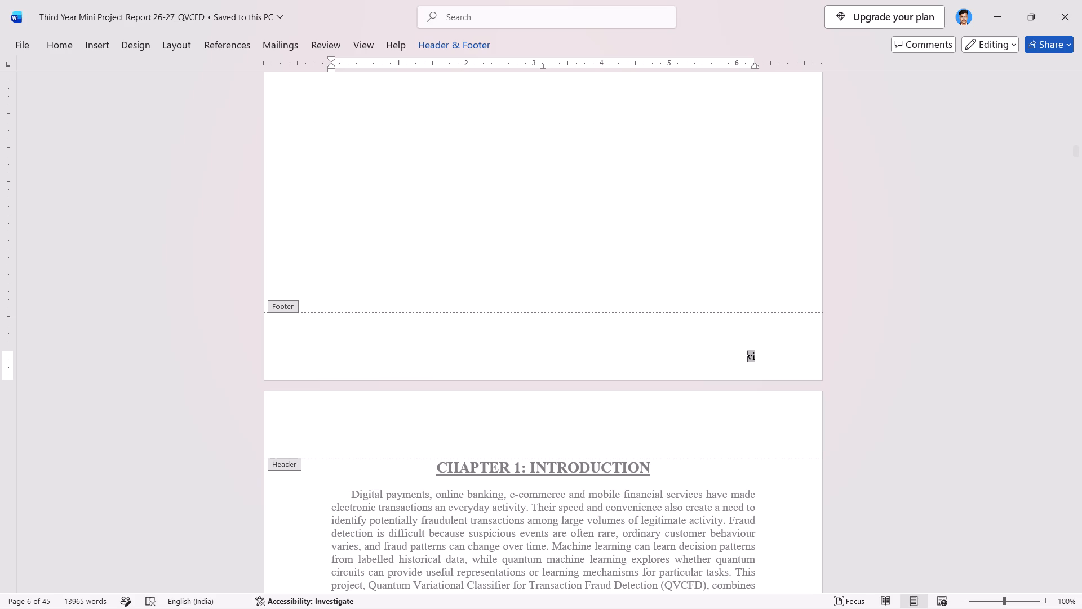
{"action": "scroll", "coordinate": [596, 344], "scroll_direction": "down", "scroll_amount": 1}
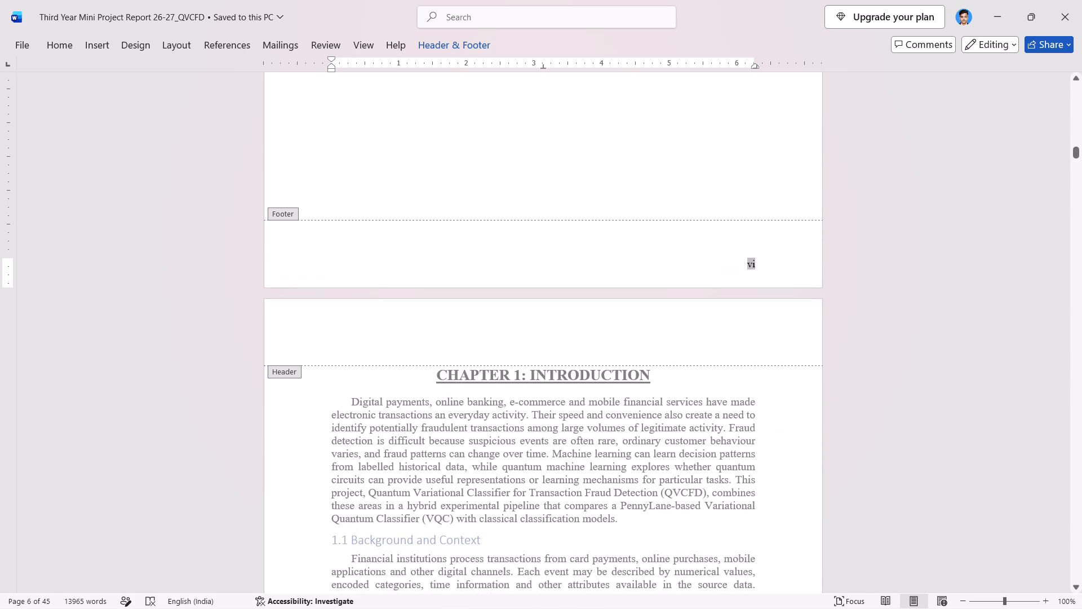
{"action": "scroll", "coordinate": [596, 344], "scroll_direction": "up", "scroll_amount": 1}
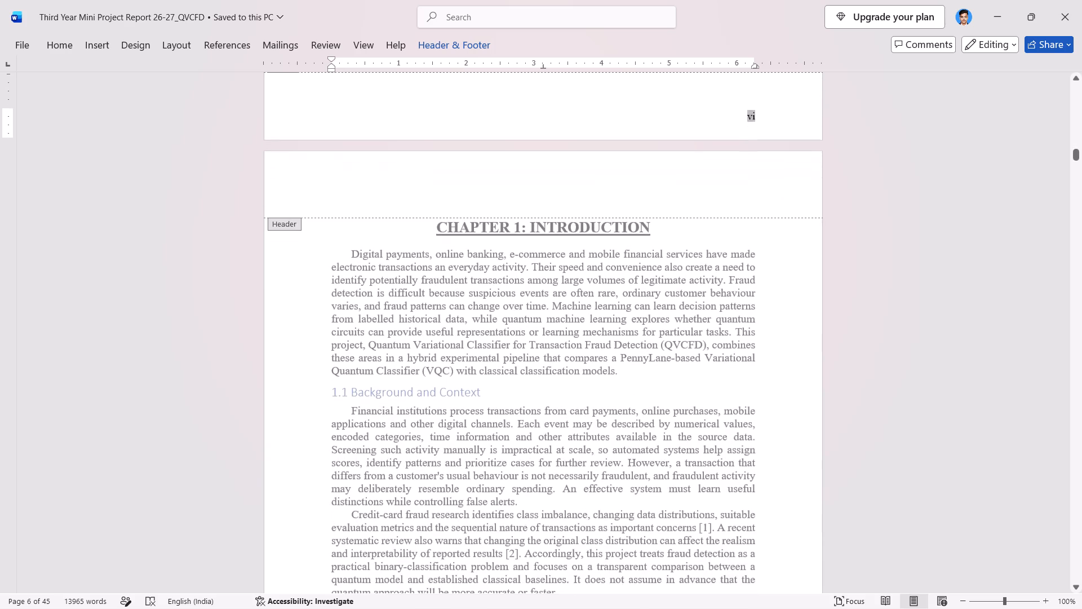
{"action": "scroll", "coordinate": [596, 344], "scroll_direction": "up", "scroll_amount": 1}
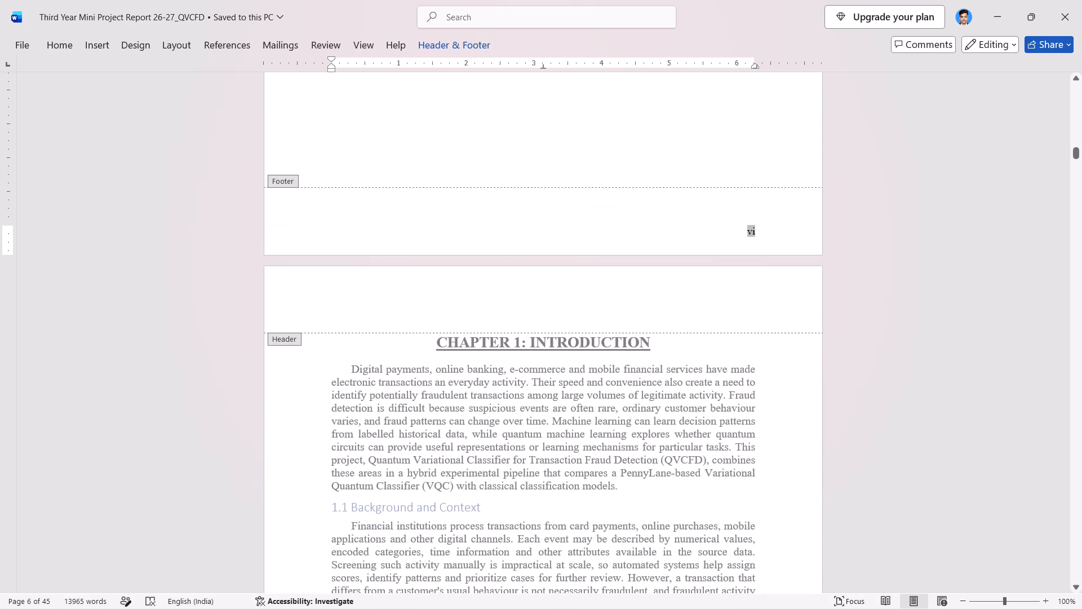
{"action": "scroll", "coordinate": [596, 344], "scroll_direction": "up", "scroll_amount": 5}
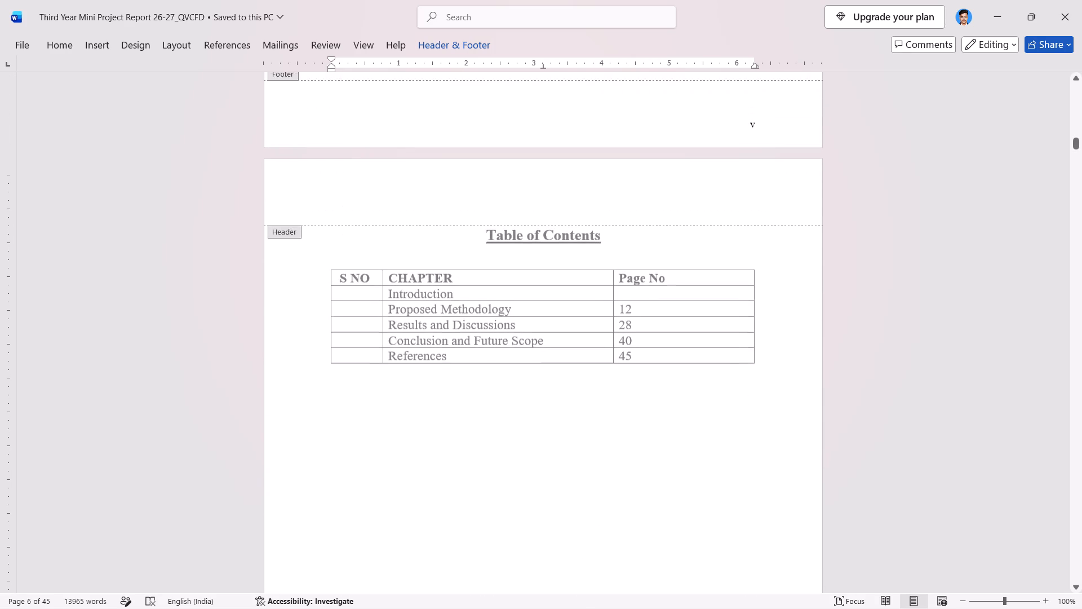
{"action": "scroll", "coordinate": [596, 344], "scroll_direction": "up", "scroll_amount": 1}
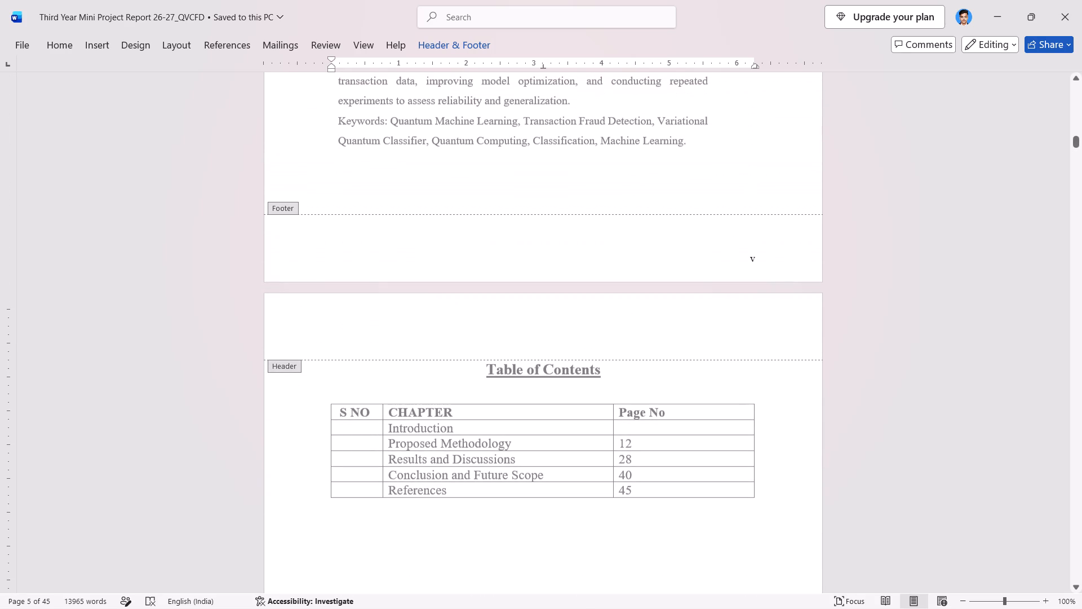
{"action": "scroll", "coordinate": [596, 344], "scroll_direction": "down", "scroll_amount": 2}
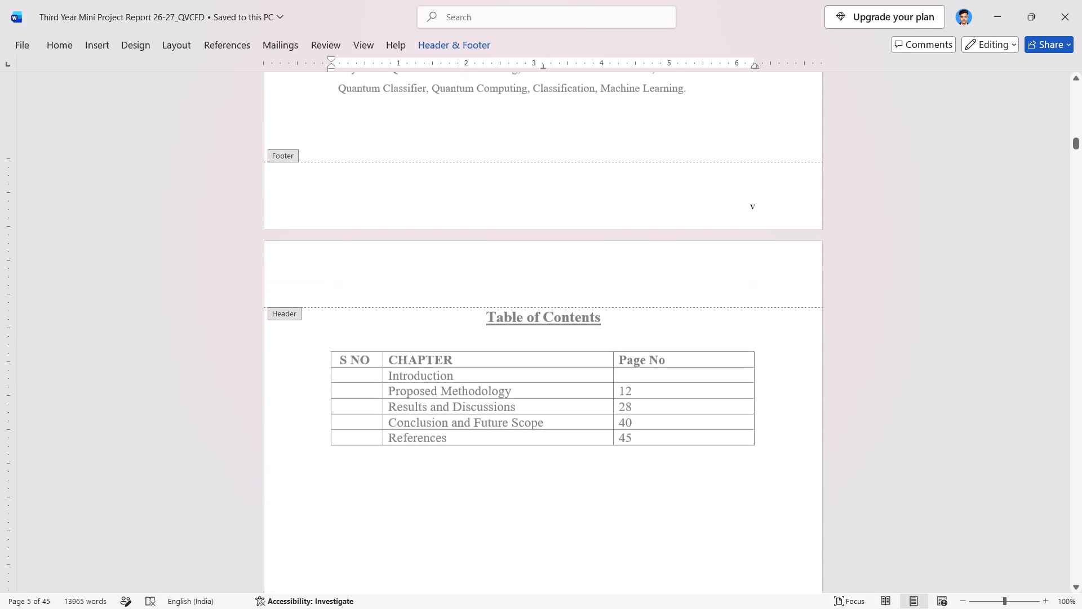
{"action": "scroll", "coordinate": [596, 344], "scroll_direction": "down", "scroll_amount": 5}
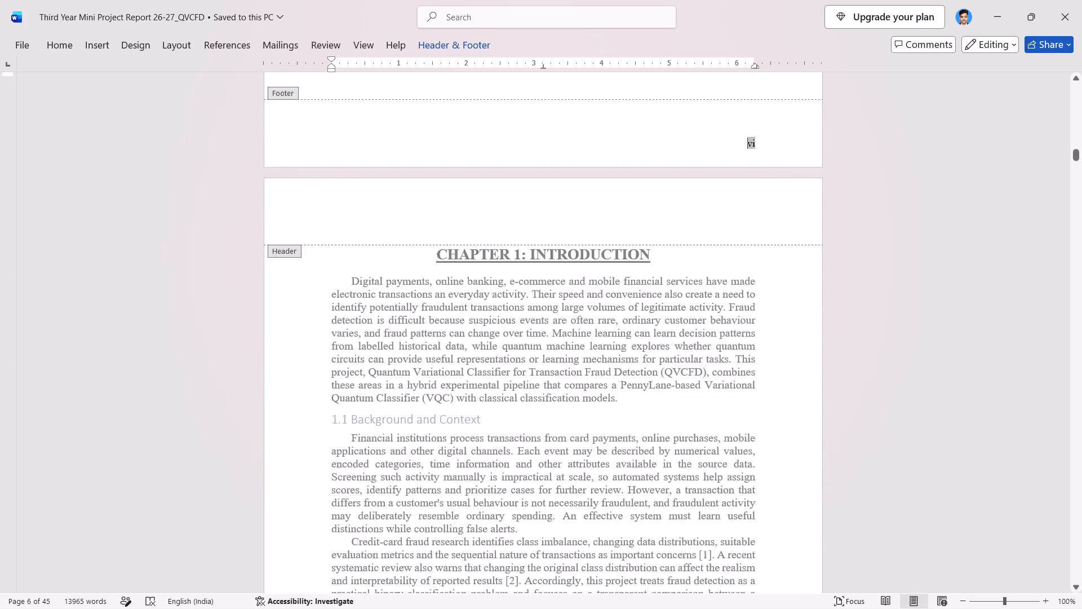
{"action": "scroll", "coordinate": [596, 344], "scroll_direction": "down", "scroll_amount": 6}
{"action": "scroll", "coordinate": [596, 344], "scroll_direction": "up", "scroll_amount": 4}
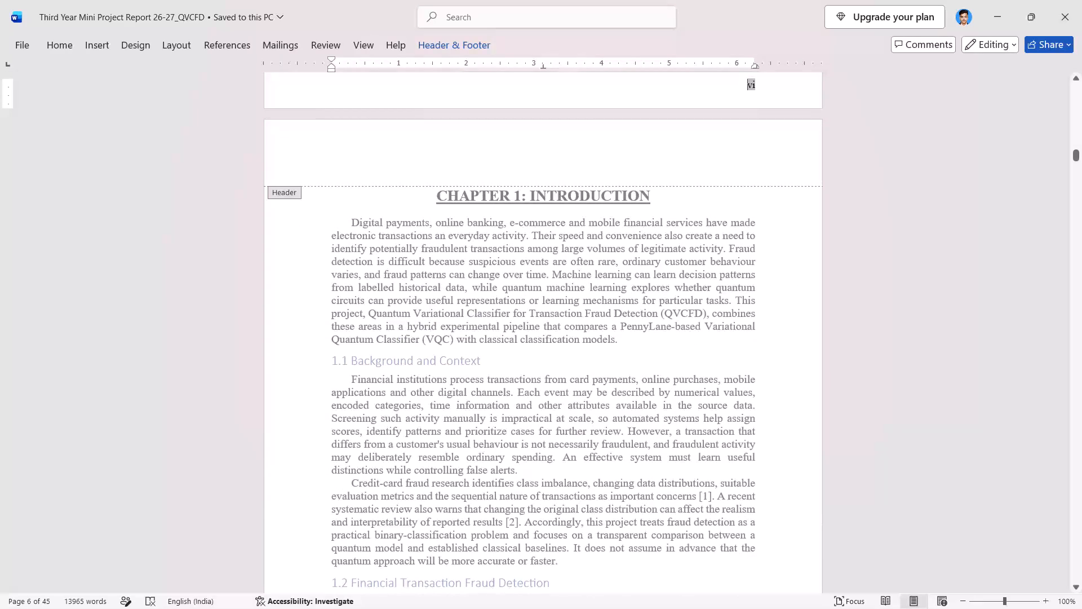
Save a copy of the report to the Desktop as a Word document named Front_MiniProject.
{"action": "left_click", "coordinate": [19, 45]}
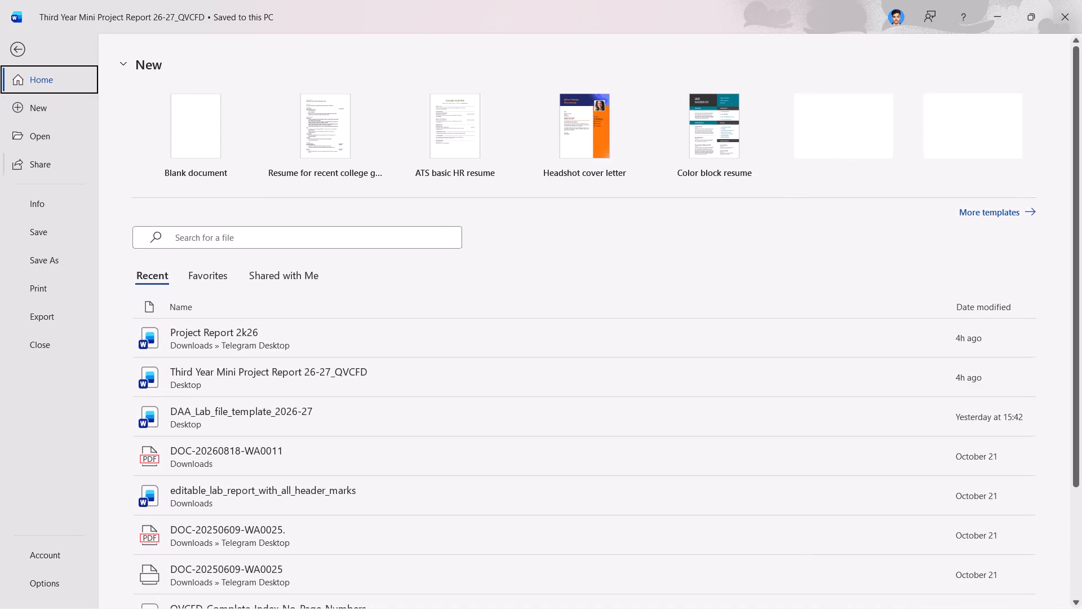
{"action": "left_click", "coordinate": [48, 263]}
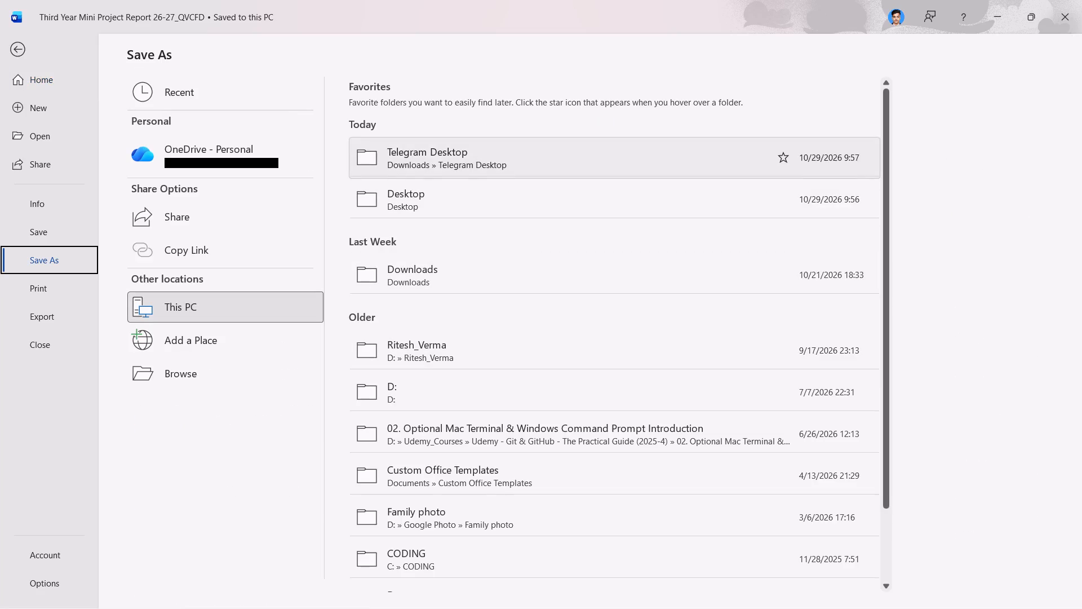
{"action": "left_click", "coordinate": [443, 189]}
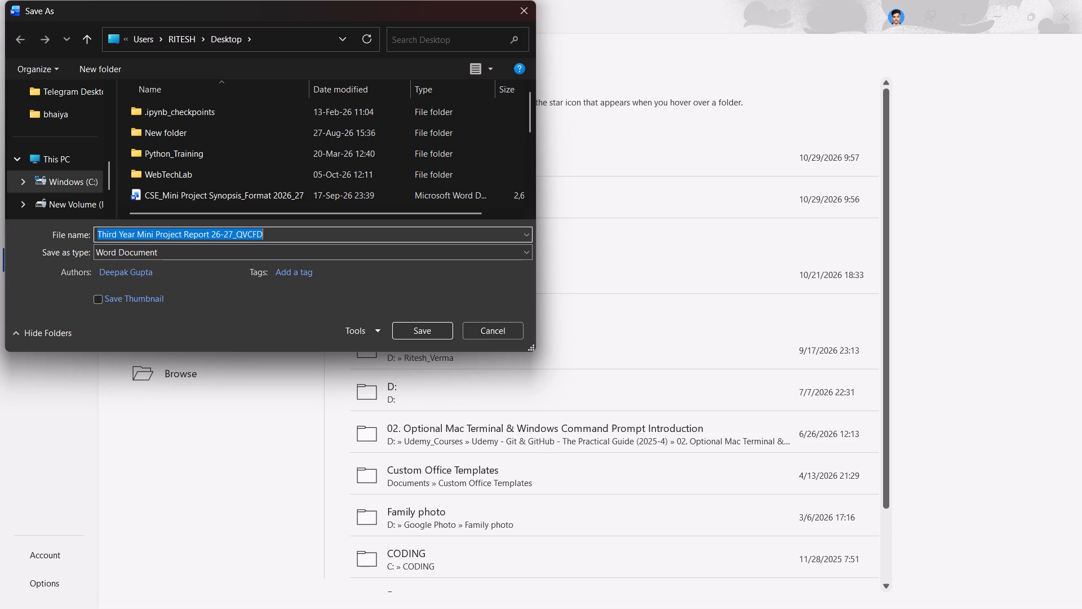
{"action": "type", "text": "Mini"}
{"action": "type", "text": "Project"}
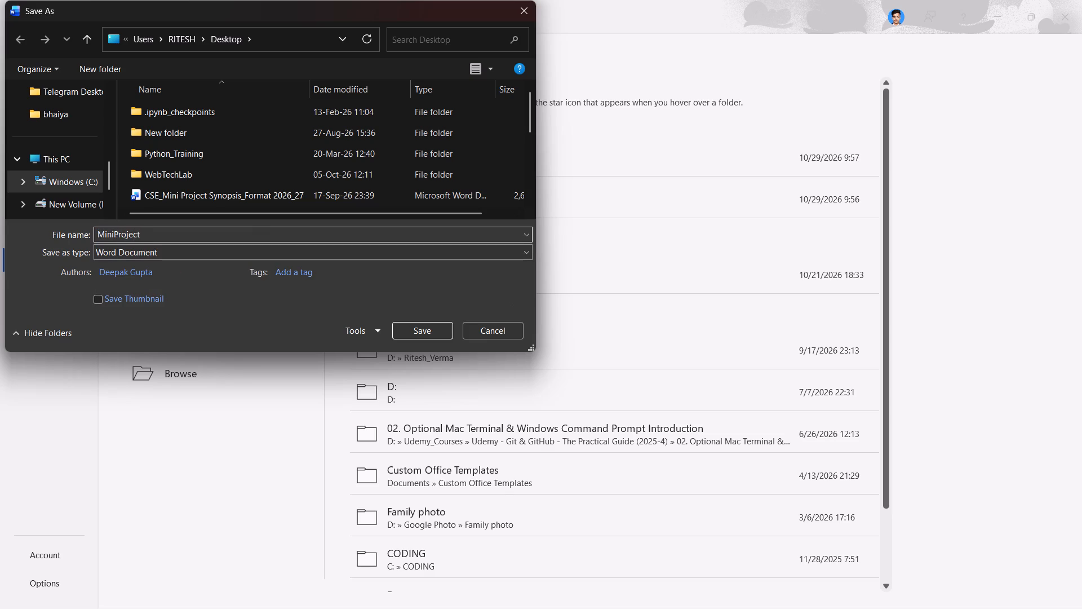
{"action": "key", "text": "shift+underscore"}
{"action": "key", "text": "ctrl+Left"}
{"action": "key", "text": "ctrl+Left"}
{"action": "key", "text": "shift+f"}
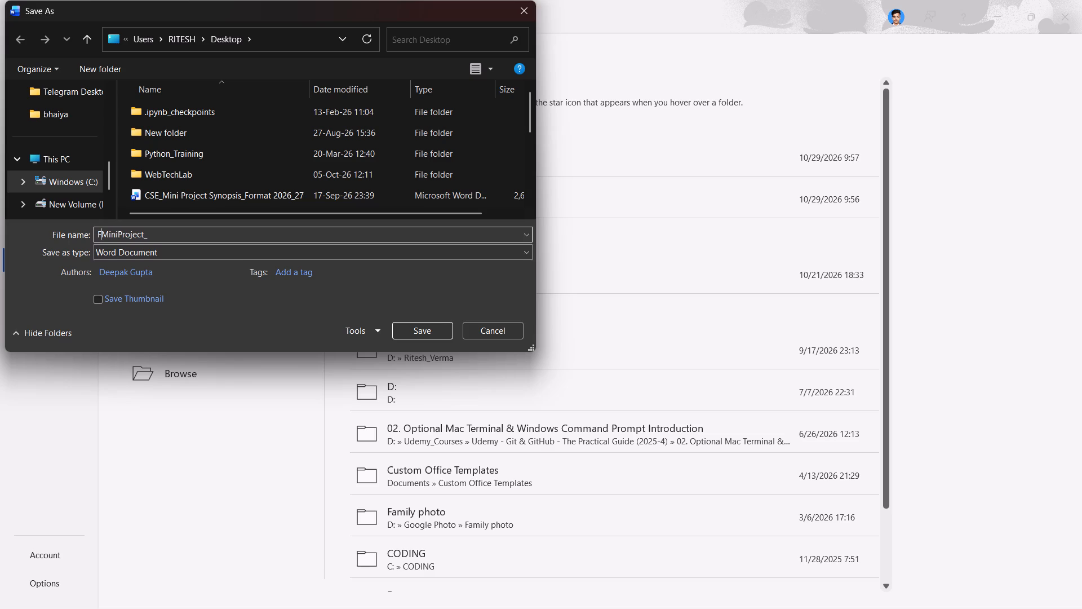
{"action": "type", "text": "ro"}
{"action": "type", "text": "nt_"}
{"action": "key", "text": "space"}
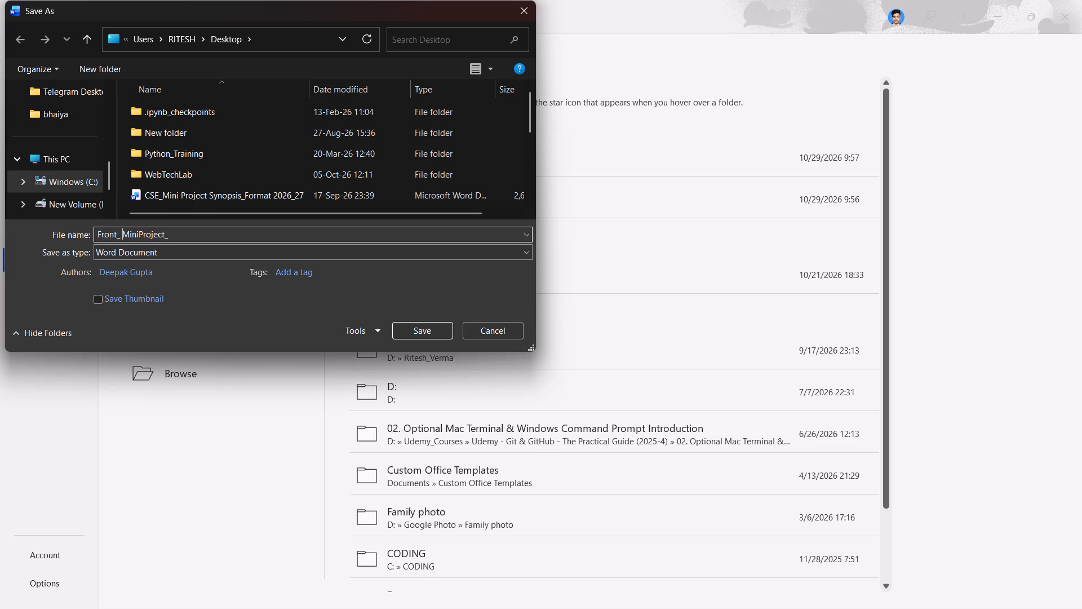
{"action": "key", "text": "BackSpace"}
{"action": "key", "text": "ctrl+Right"}
{"action": "key", "text": "ctrl+Right"}
{"action": "key", "text": "BackSpace"}
{"action": "left_click", "coordinate": [419, 330]}
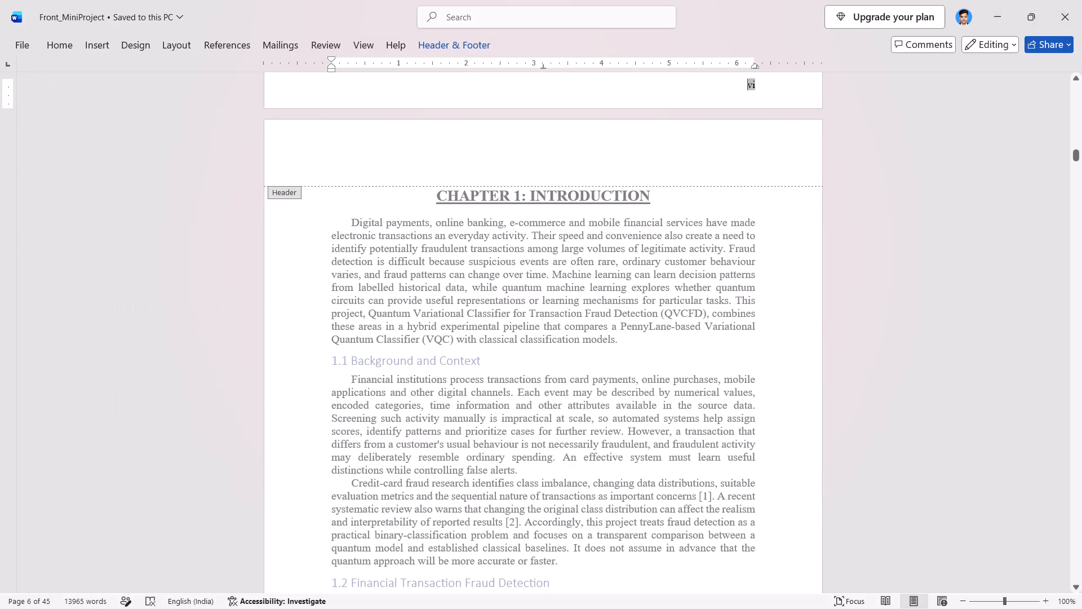
Leave footer editing and delete everything from the Chapter 1: Introduction heading through the last reference at the document's end.
{"action": "scroll", "coordinate": [384, 311], "scroll_direction": "down", "scroll_amount": 5}
{"action": "scroll", "coordinate": [384, 311], "scroll_direction": "up", "scroll_amount": 5}
{"action": "scroll", "coordinate": [384, 311], "scroll_direction": "down", "scroll_amount": 1}
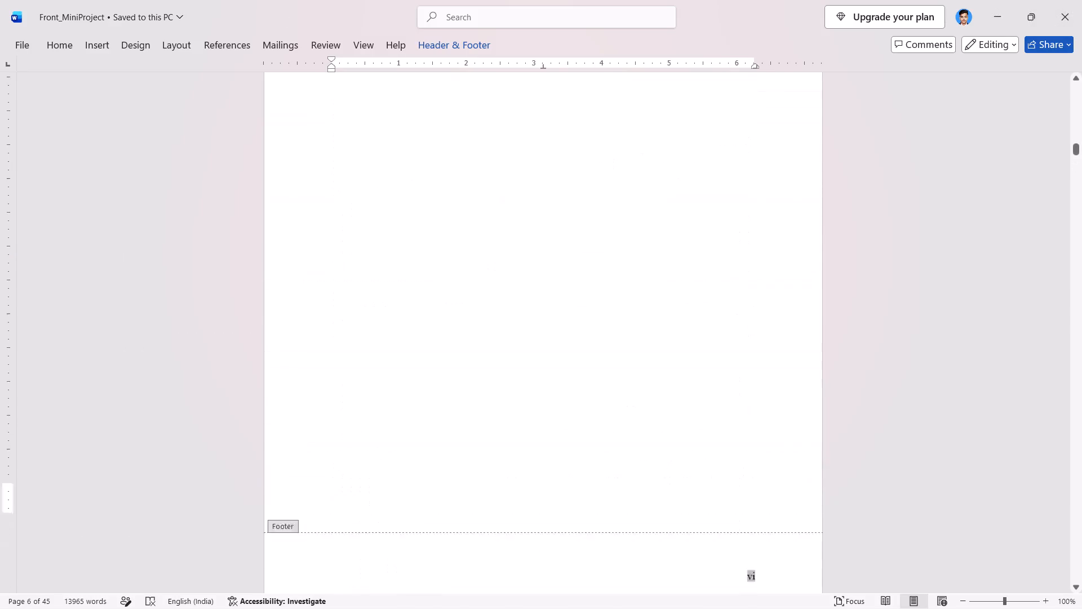
{"action": "scroll", "coordinate": [384, 311], "scroll_direction": "down", "scroll_amount": 1}
{"action": "left_click", "coordinate": [407, 532]}
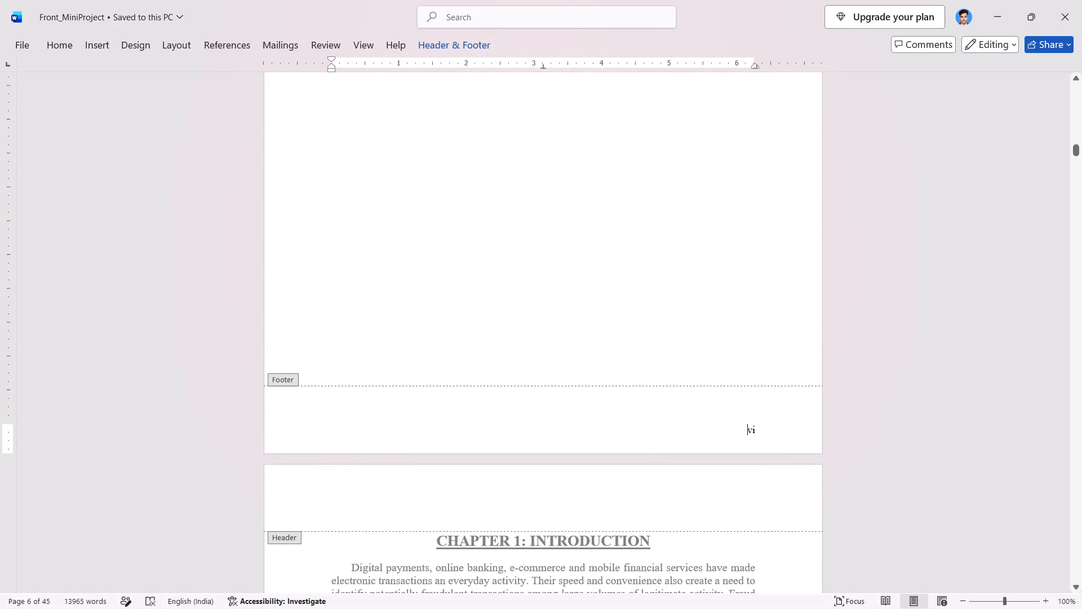
{"action": "triple_click", "coordinate": [407, 532]}
{"action": "left_click", "coordinate": [419, 535]}
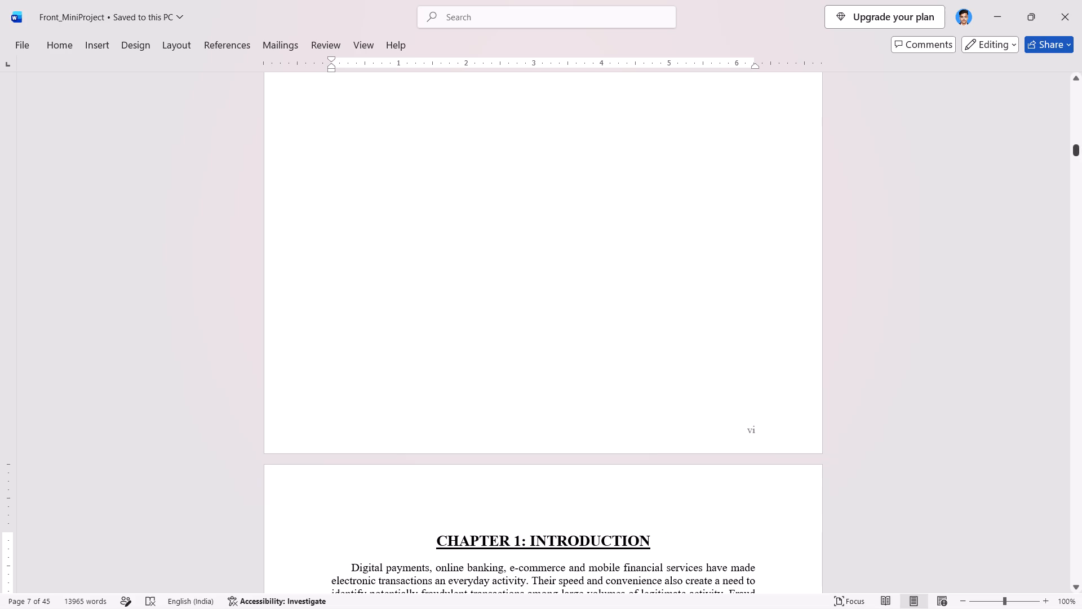
{"action": "left_click_drag", "start_coordinate": [1077, 149], "coordinate": [1081, 608]}
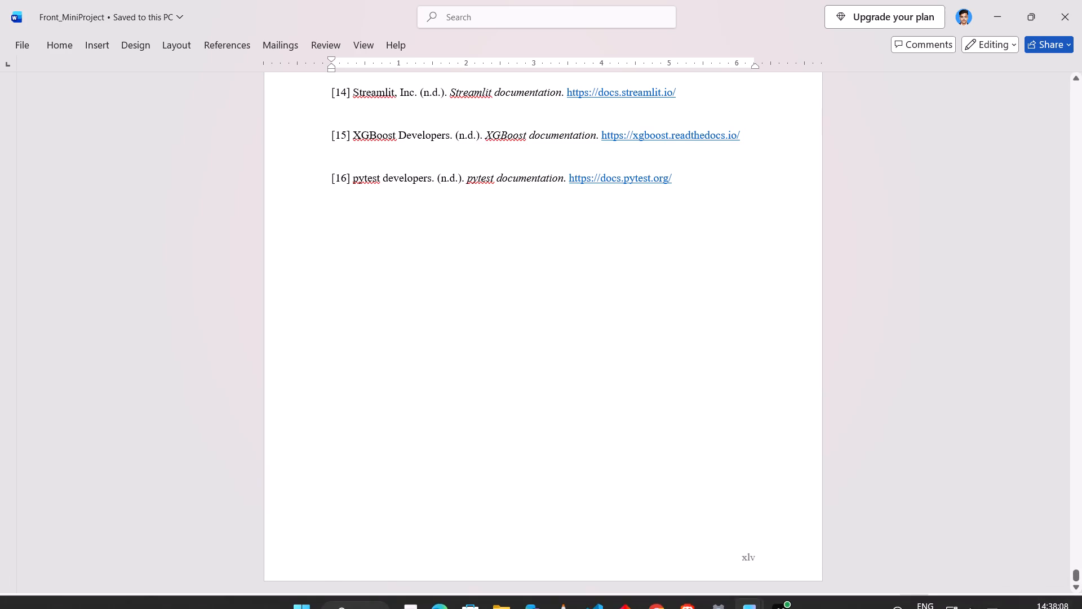
{"action": "left_click", "coordinate": [676, 187], "text": "shift"}
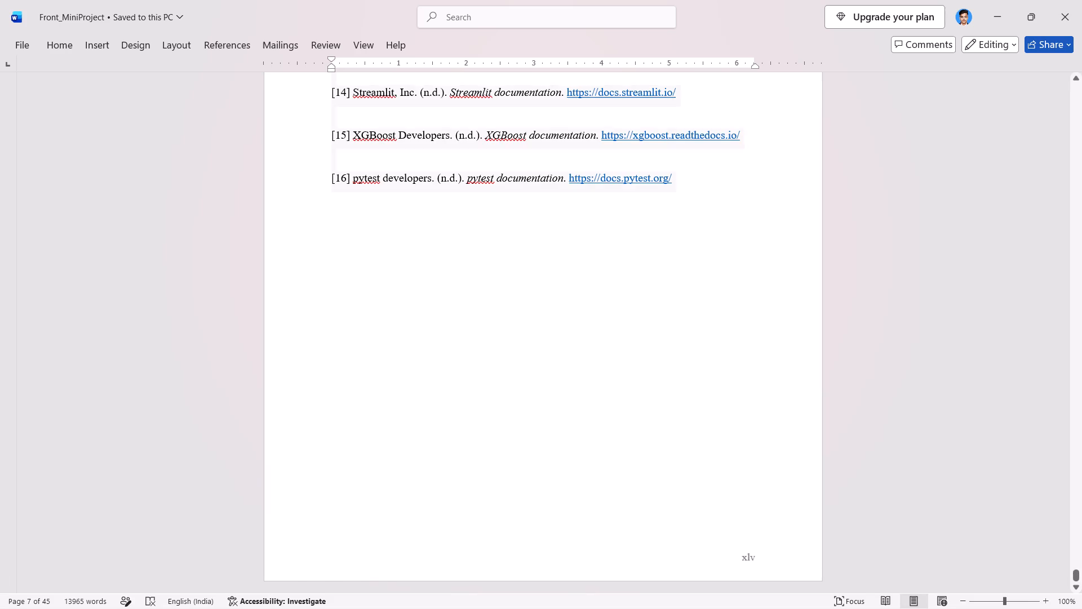
{"action": "key", "text": "BackSpace"}
Remove the empty lines below the Table of Contents table on the last page.
{"action": "scroll", "coordinate": [676, 187], "scroll_direction": "up", "scroll_amount": 1}
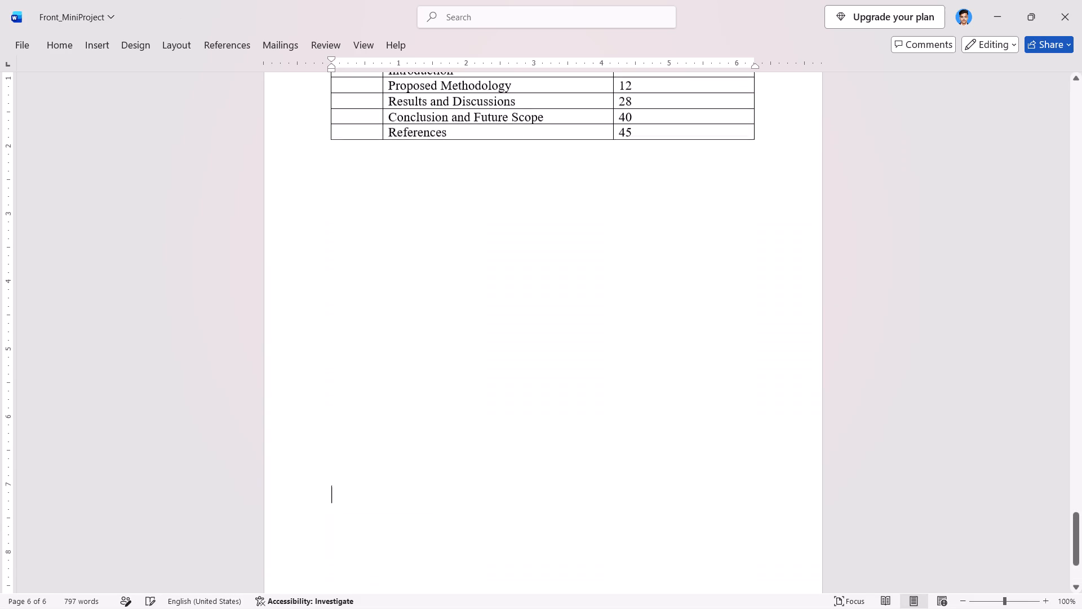
{"action": "key", "text": "BackSpace"}
{"action": "key", "text": "BackSpace"}
{"action": "key", "text": "BackSpace"}
{"action": "key", "text": "BackSpace"}
{"action": "key", "text": "BackSpace"}
{"action": "key", "text": "BackSpace"}
{"action": "key", "text": "BackSpace"}
{"action": "key", "text": "BackSpace"}
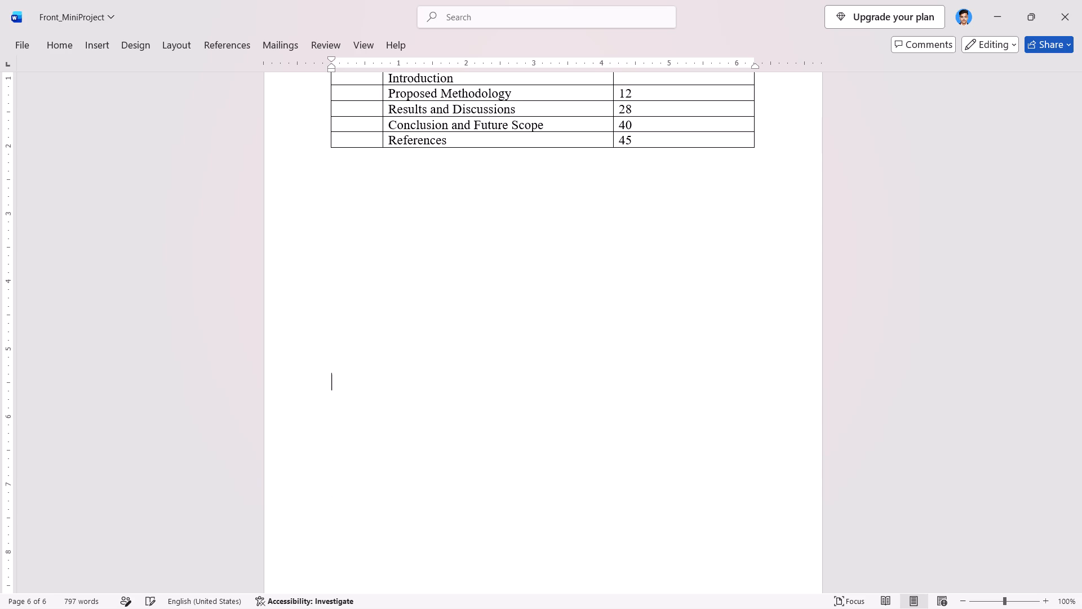
{"action": "key", "text": "BackSpace"}
{"action": "key", "text": "BackSpace"}
{"action": "key", "text": "BackSpace"}
{"action": "key", "text": "BackSpace"}
{"action": "key", "text": "BackSpace"}
{"action": "key", "text": "BackSpace"}
{"action": "key", "text": "BackSpace"}
{"action": "key", "text": "BackSpace"}
{"action": "key", "text": "BackSpace"}
{"action": "key", "text": "BackSpace"}
{"action": "key", "text": "BackSpace"}
{"action": "key", "text": "BackSpace"}
{"action": "key", "text": "BackSpace"}
{"action": "key", "text": "BackSpace"}
Refresh the desktop, open the Third Year Mini Project Report 26-27_QVCFD document from it, and maximize its window.
{"action": "key", "text": "alt+Tab"}
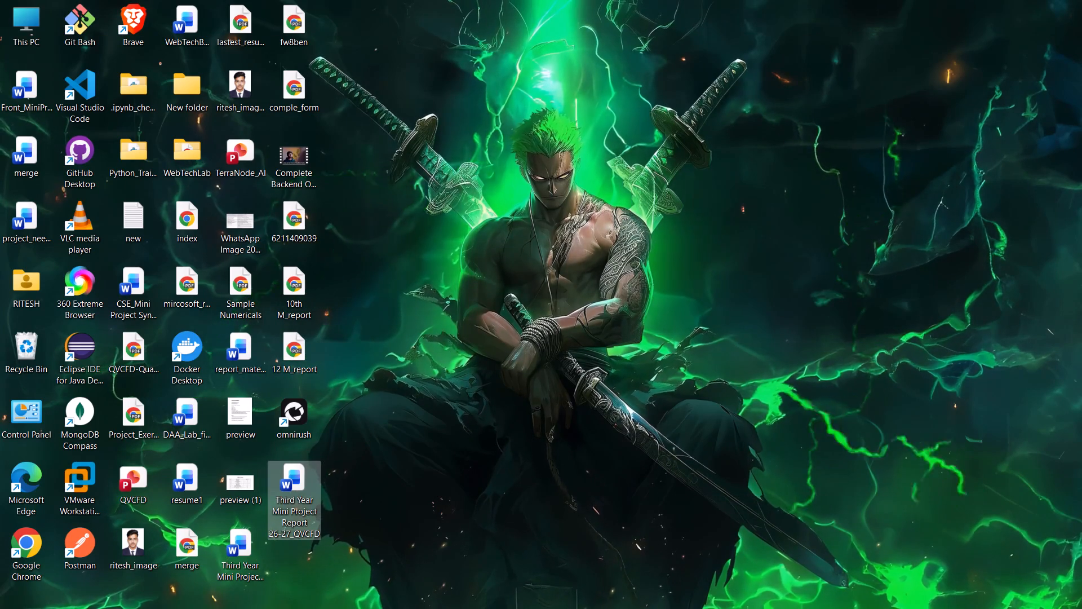
{"action": "left_click", "coordinate": [290, 467]}
{"action": "right_click", "coordinate": [505, 276]}
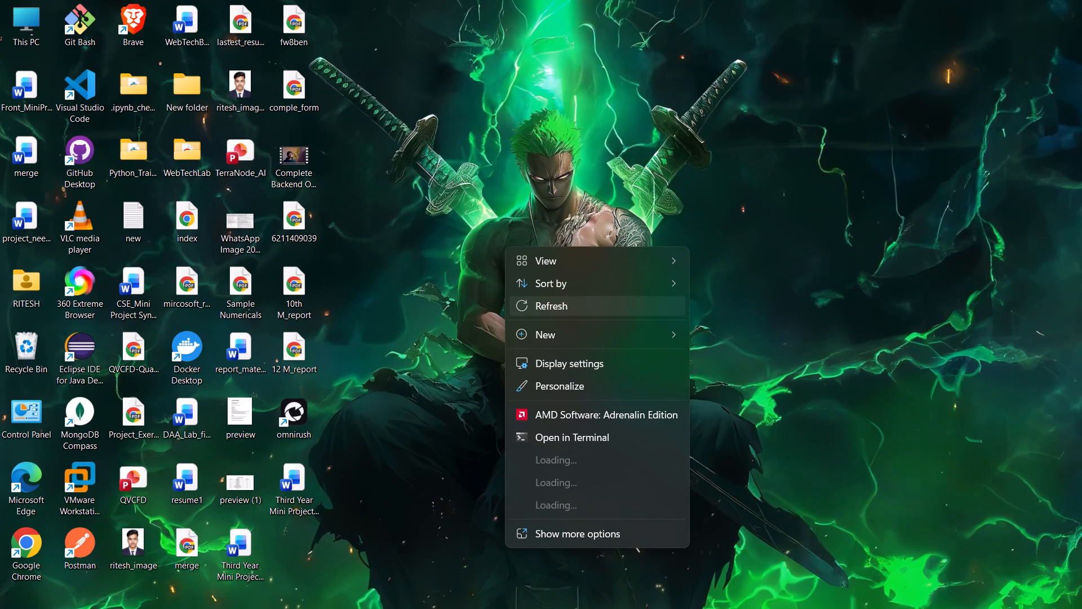
{"action": "left_click", "coordinate": [561, 315]}
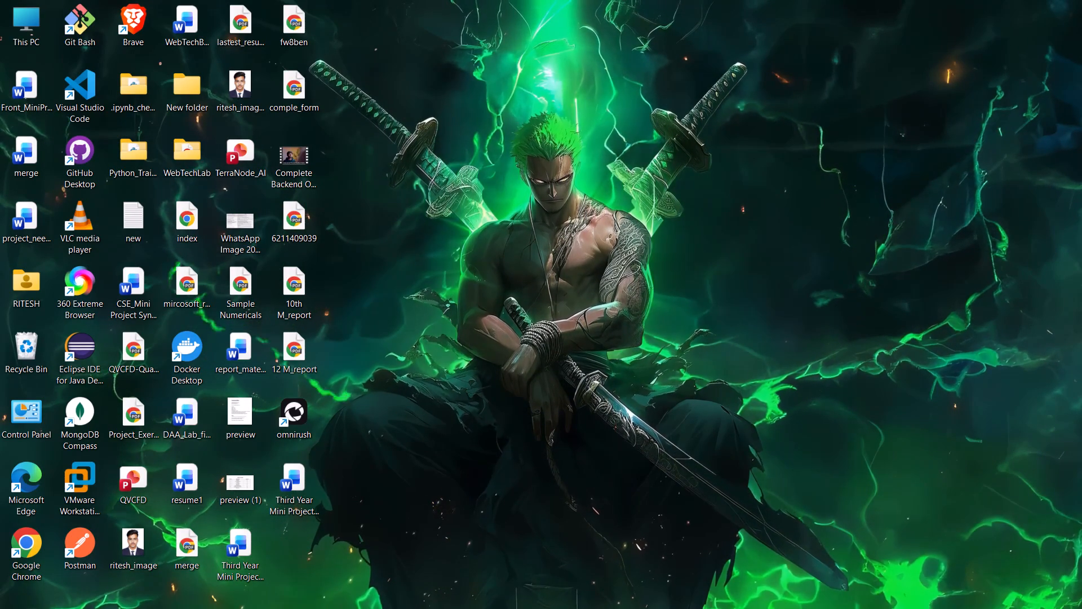
{"action": "left_click", "coordinate": [41, 229]}
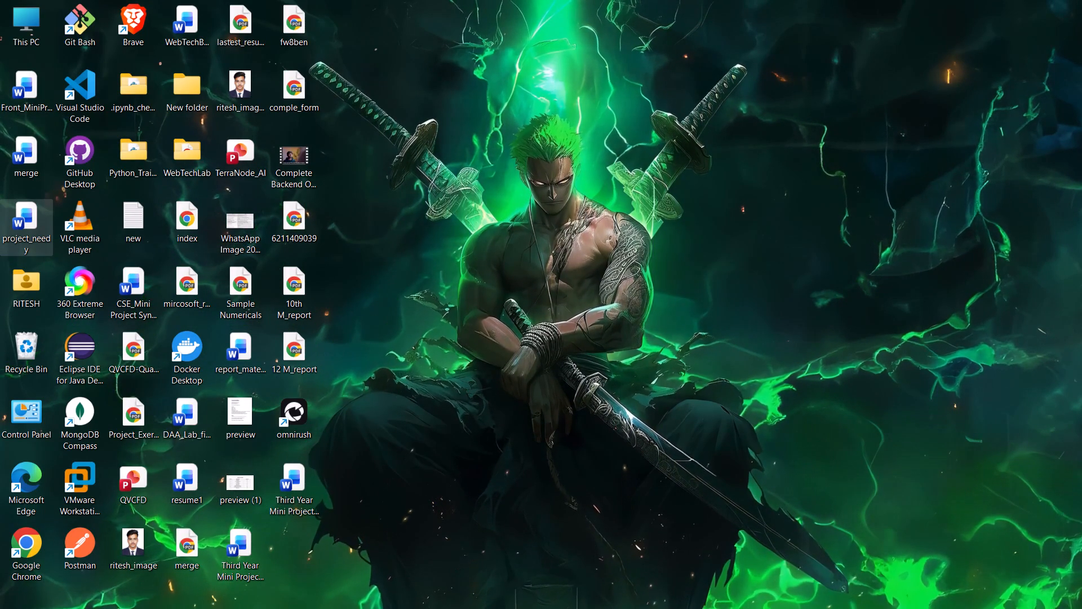
{"action": "left_click", "coordinate": [14, 80]}
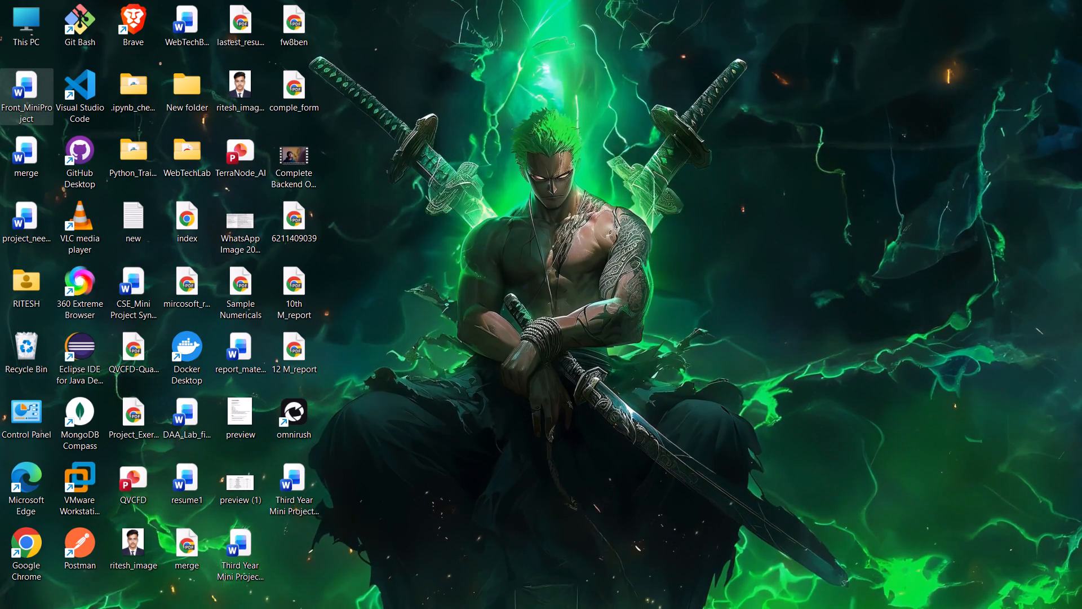
{"action": "left_click", "coordinate": [18, 85]}
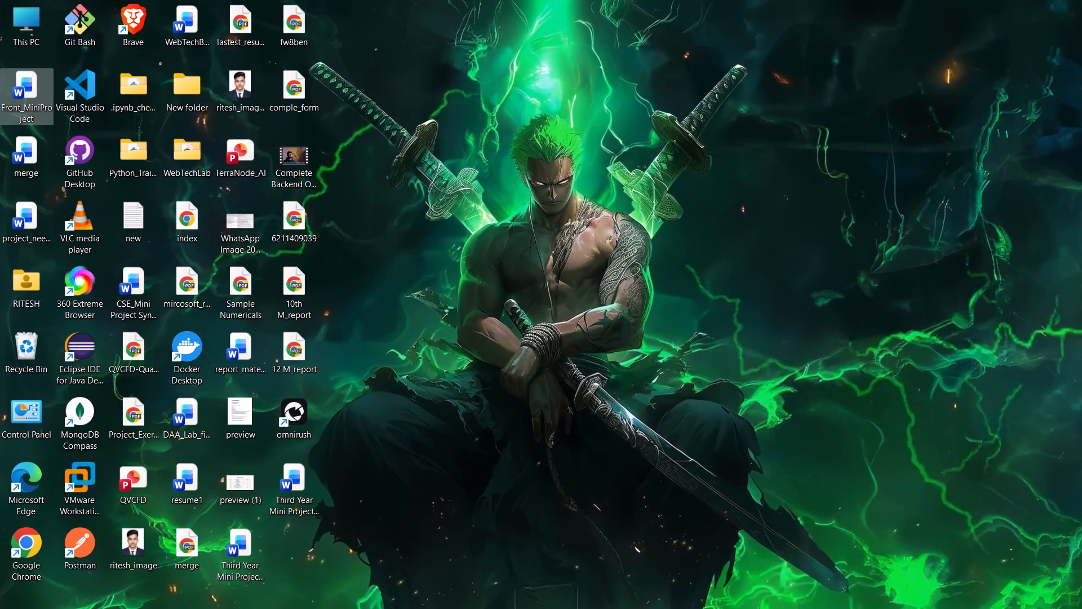
{"action": "double_click", "coordinate": [283, 465]}
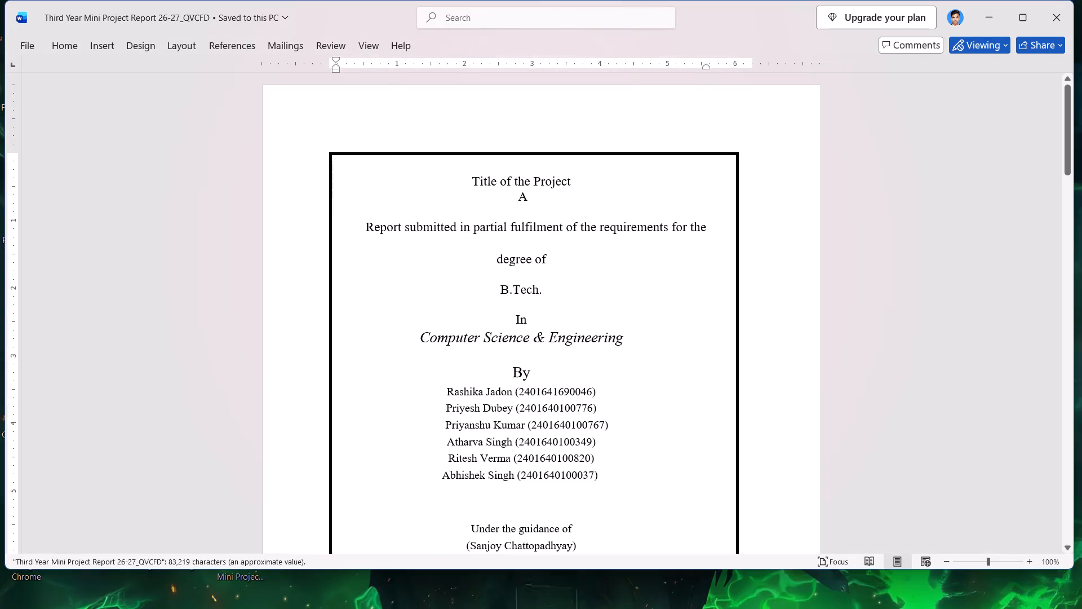
{"action": "scroll", "coordinate": [453, 358], "scroll_direction": "down", "scroll_amount": 4}
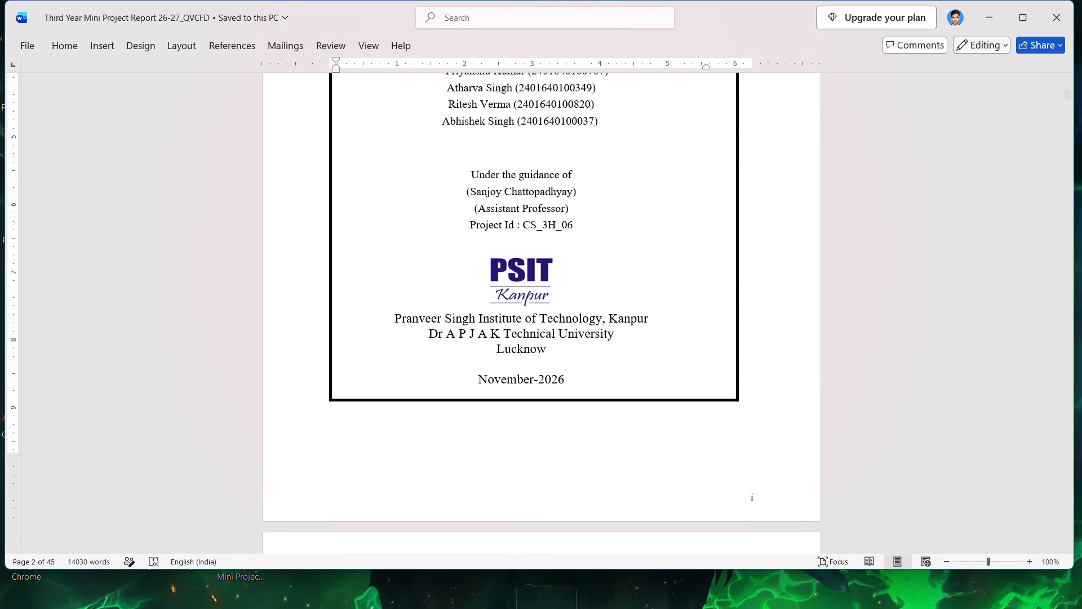
{"action": "left_click", "coordinate": [1017, 21]}
Examine the report's cover and Declaration pages against the Declaration page in Project Report 2k26.
{"action": "scroll", "coordinate": [526, 343], "scroll_direction": "up", "scroll_amount": 3}
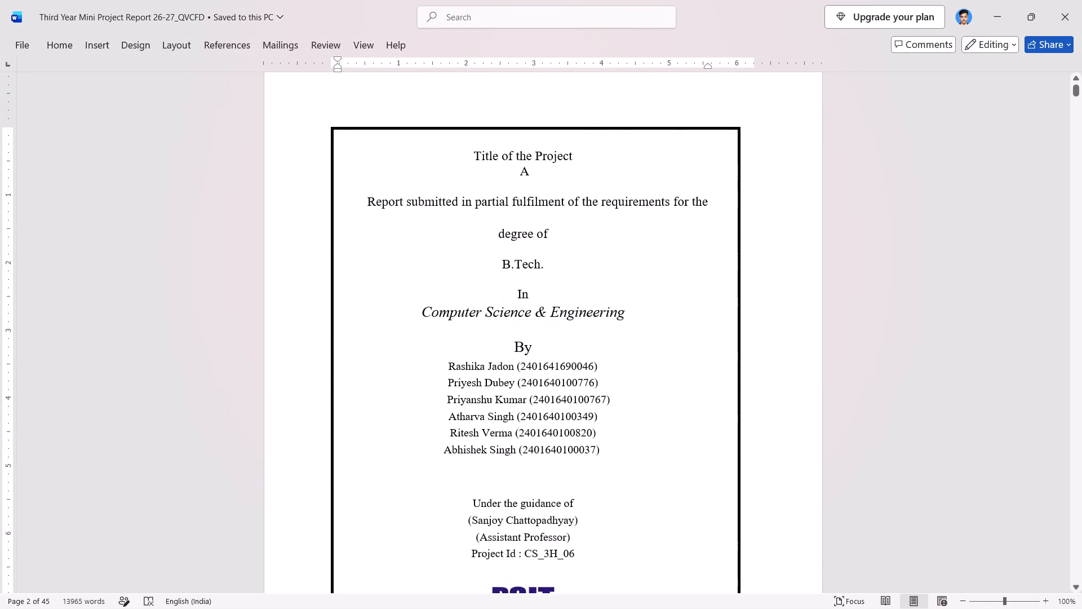
{"action": "scroll", "coordinate": [526, 343], "scroll_direction": "down", "scroll_amount": 2}
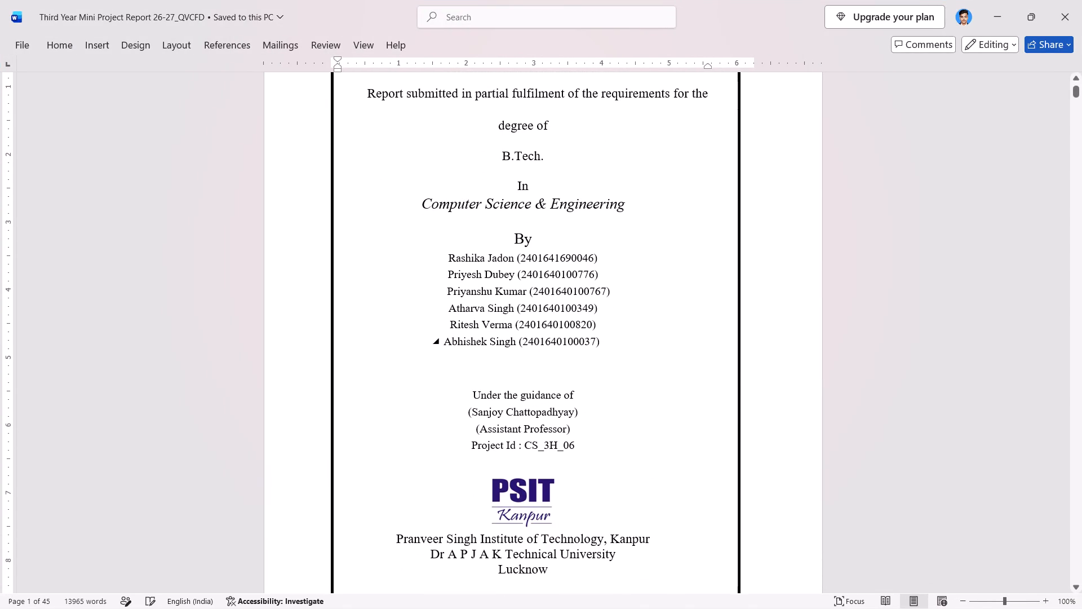
{"action": "scroll", "coordinate": [526, 343], "scroll_direction": "down", "scroll_amount": 4}
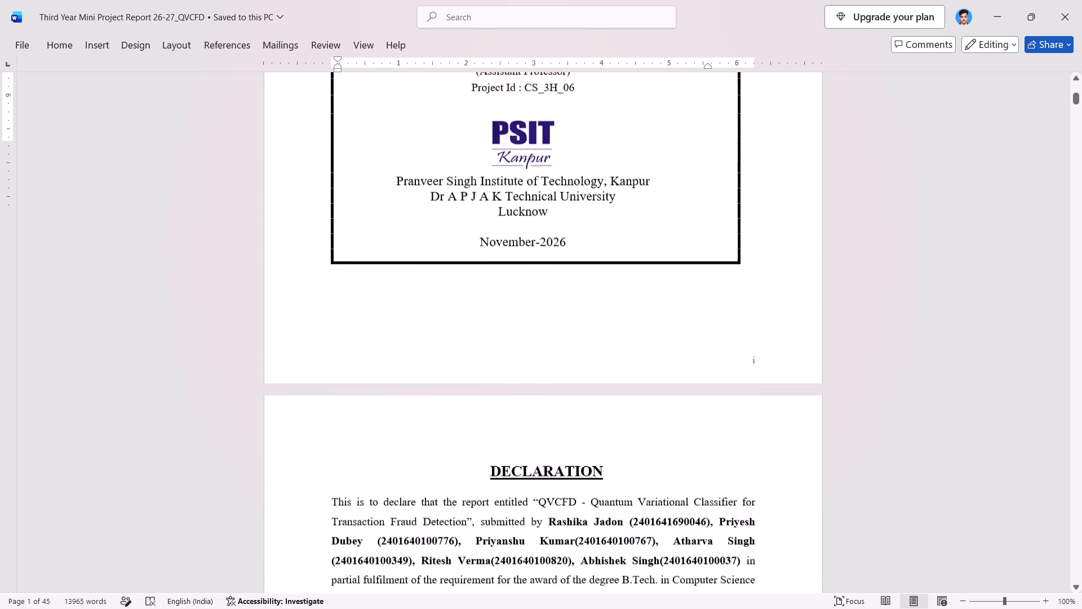
{"action": "scroll", "coordinate": [526, 343], "scroll_direction": "down", "scroll_amount": 1}
{"action": "key", "text": "alt+Tab"}
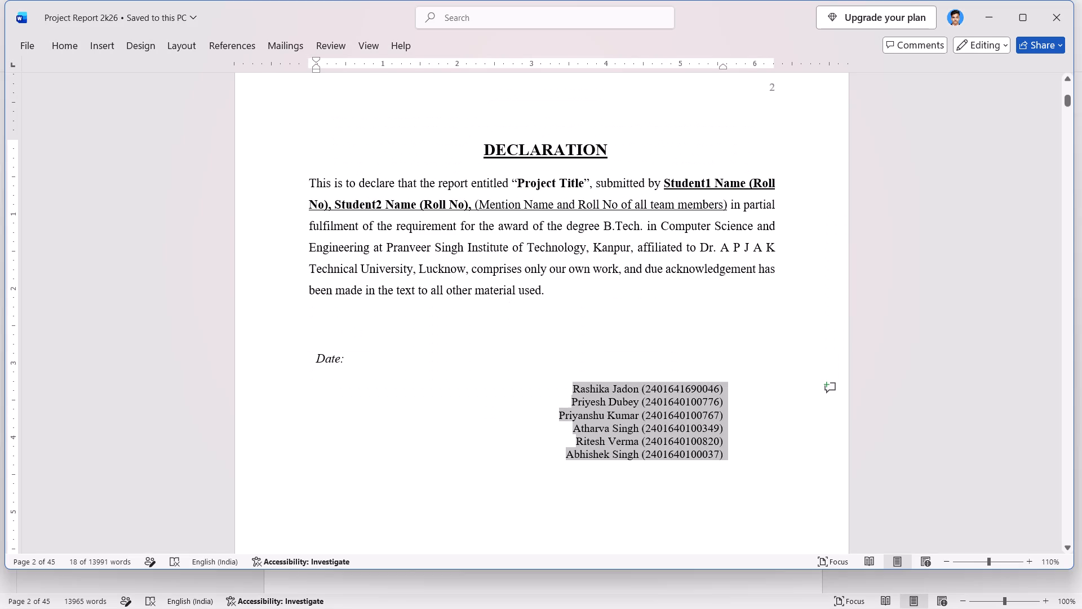
{"action": "left_click", "coordinate": [526, 343]}
{"action": "left_click", "coordinate": [1035, 17]}
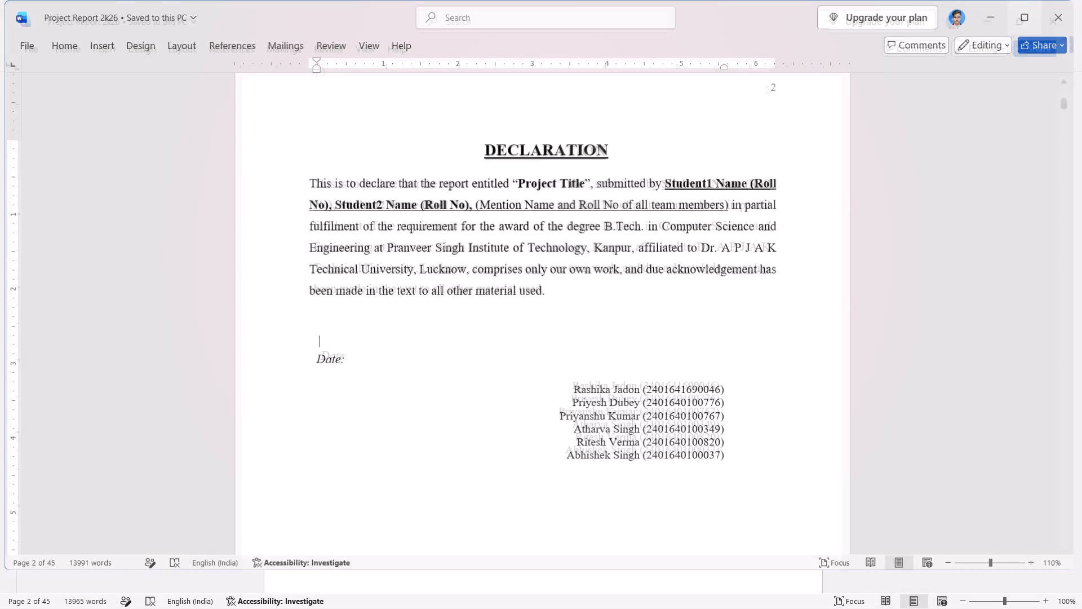
In Front_MiniProject's Table of Contents, clear the page numbers for Results and Discussions and Conclusion and Future Scope.
{"action": "key", "text": "alt+Tab"}
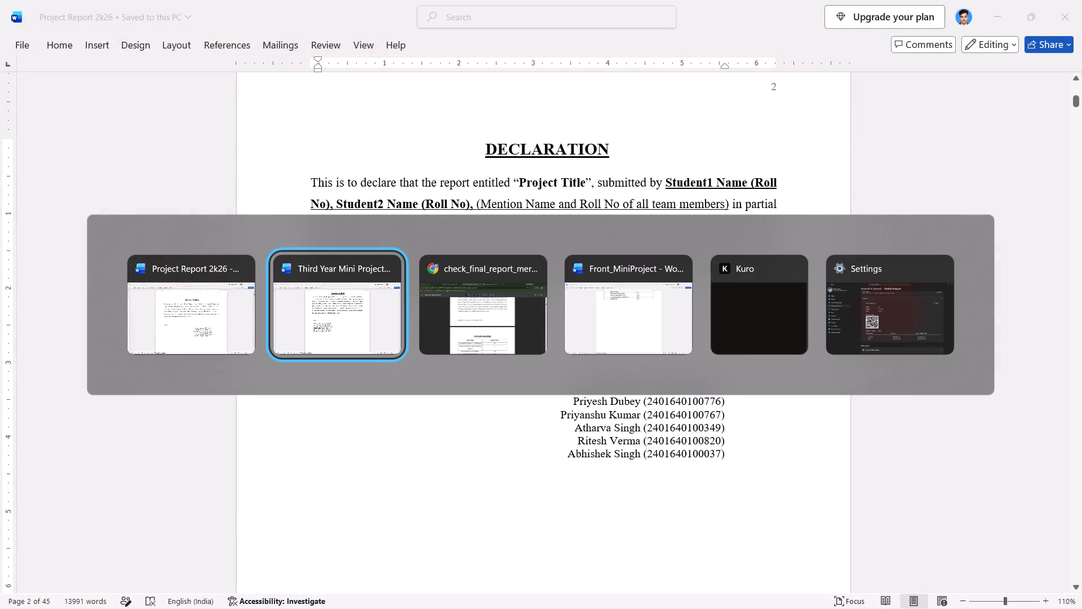
{"action": "key", "text": "alt+Tab"}
{"action": "key", "text": "alt+Tab"}
{"action": "left_click", "coordinate": [488, 407]}
{"action": "scroll", "coordinate": [488, 407], "scroll_direction": "up", "scroll_amount": 2}
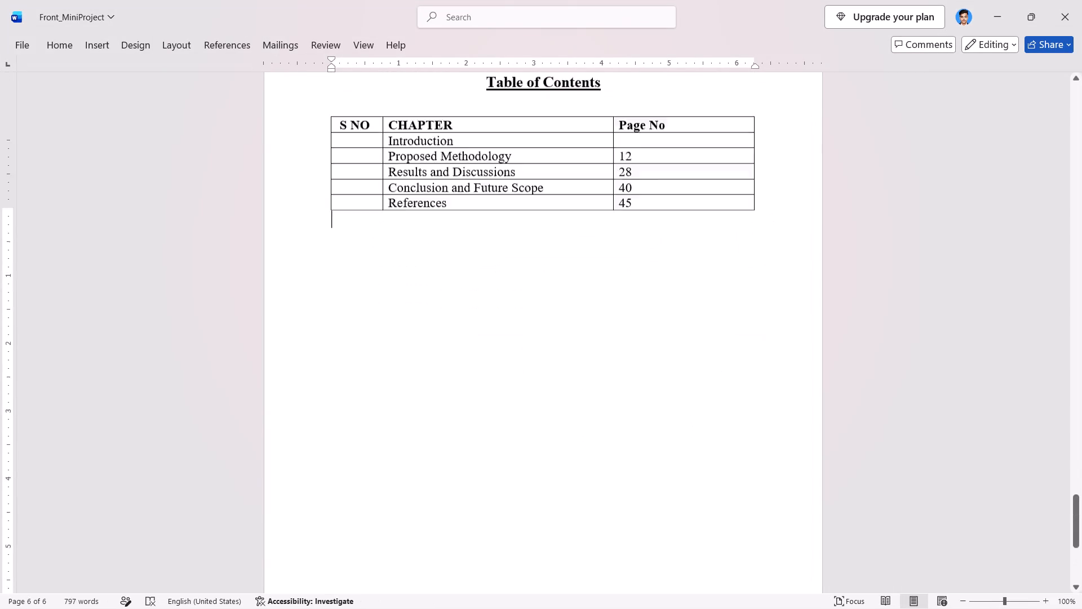
{"action": "scroll", "coordinate": [488, 407], "scroll_direction": "up", "scroll_amount": 2}
{"action": "scroll", "coordinate": [488, 407], "scroll_direction": "down", "scroll_amount": 1}
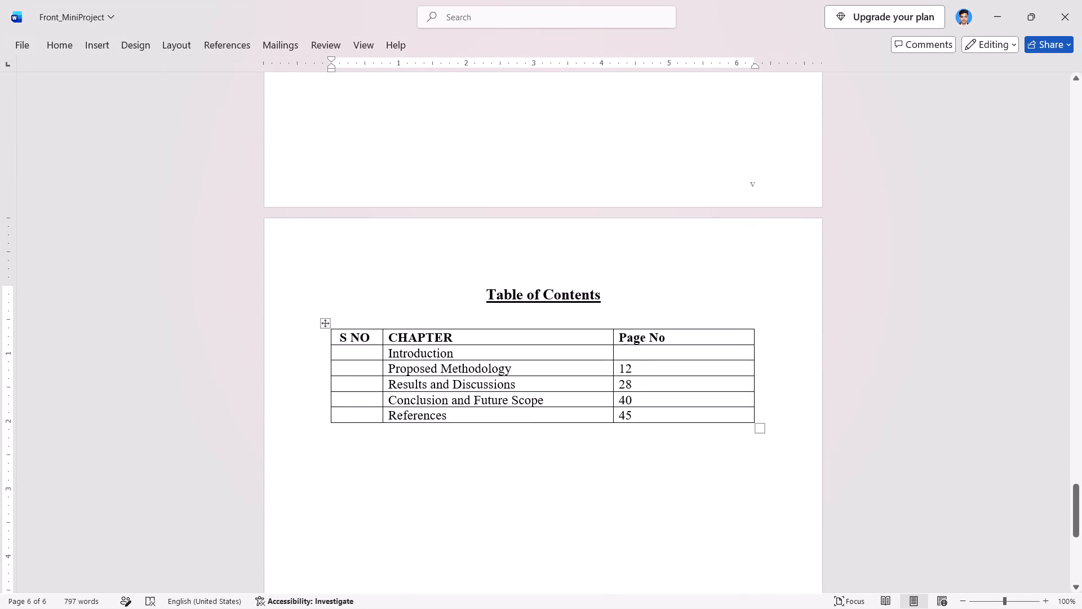
{"action": "left_click", "coordinate": [646, 385]}
{"action": "key", "text": "BackSpace"}
{"action": "key", "text": "BackSpace"}
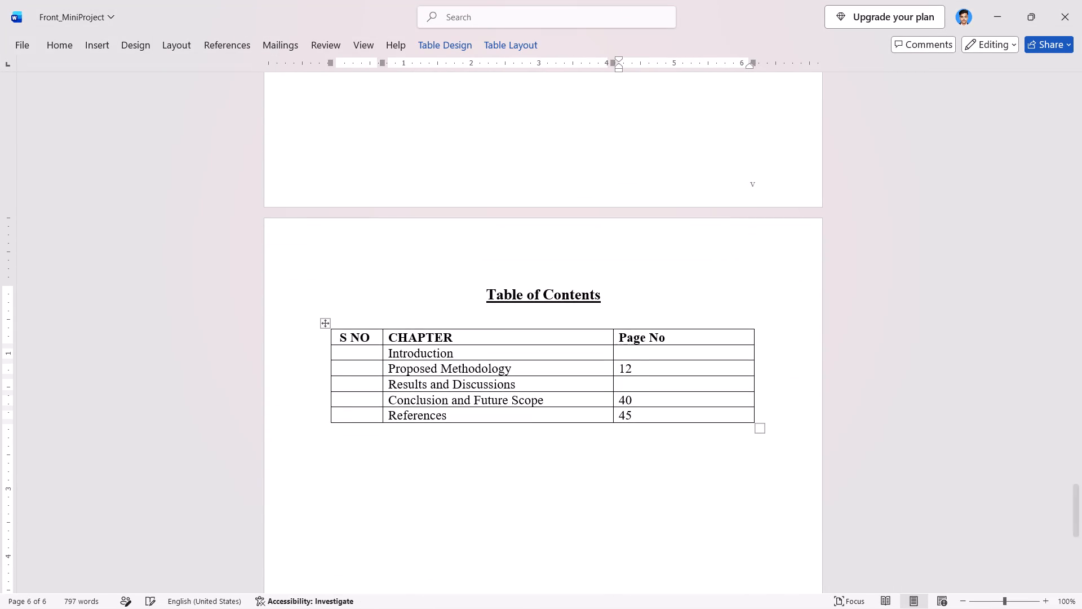
{"action": "key", "text": "Down"}
{"action": "key", "text": "Right"}
{"action": "key", "text": "Right"}
{"action": "key", "text": "BackSpace"}
{"action": "key", "text": "BackSpace"}
Clear the page numbers for References and Proposed Methodology in the Table of Contents table.
{"action": "key", "text": "Down"}
{"action": "key", "text": "Right"}
{"action": "key", "text": "Right"}
{"action": "key", "text": "BackSpace"}
{"action": "key", "text": "BackSpace"}
{"action": "key", "text": "Up"}
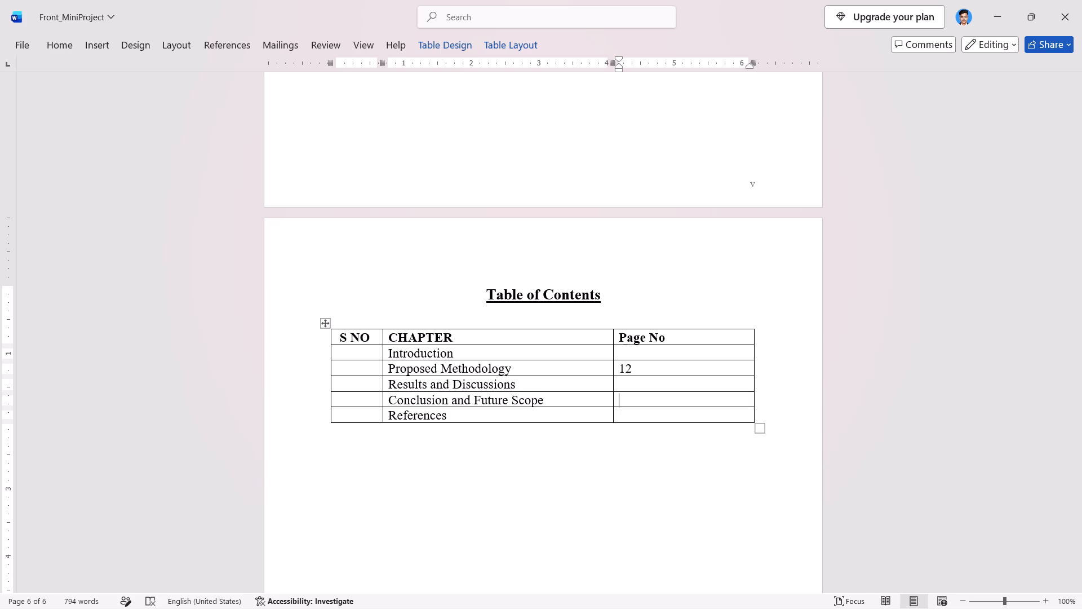
{"action": "key", "text": "Up"}
{"action": "key", "text": "Up"}
{"action": "key", "text": "Right"}
{"action": "key", "text": "Right"}
{"action": "key", "text": "BackSpace"}
{"action": "key", "text": "BackSpace"}
{"action": "left_click", "coordinate": [636, 353]}
Switch to Project Report 2k26 and examine the Declaration page down to its footer.
{"action": "key", "text": "alt+Tab"}
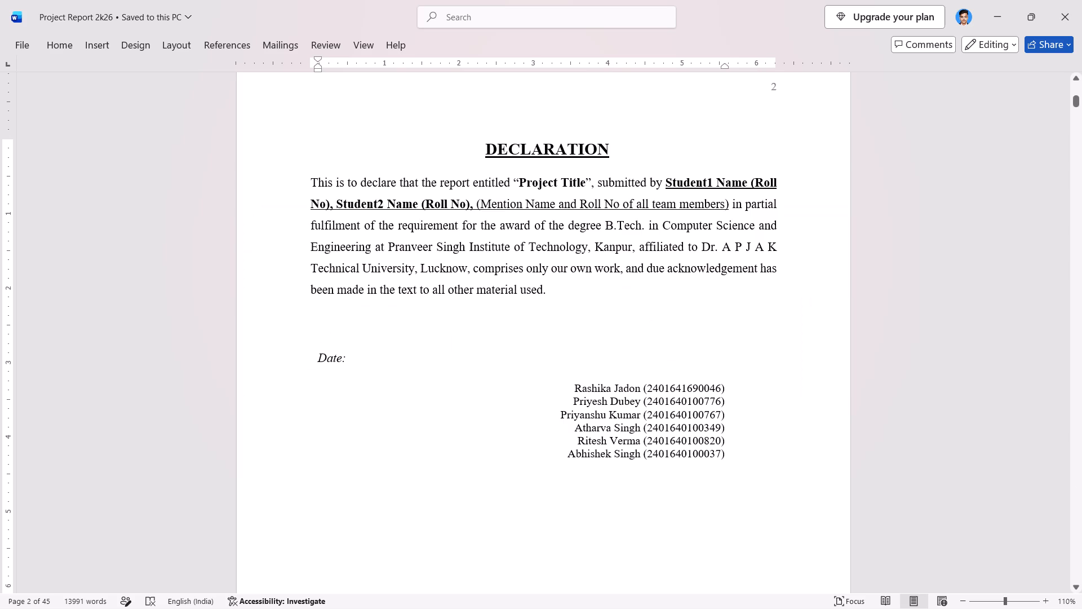
{"action": "scroll", "coordinate": [548, 334], "scroll_direction": "down", "scroll_amount": 2}
{"action": "scroll", "coordinate": [548, 334], "scroll_direction": "up", "scroll_amount": 2}
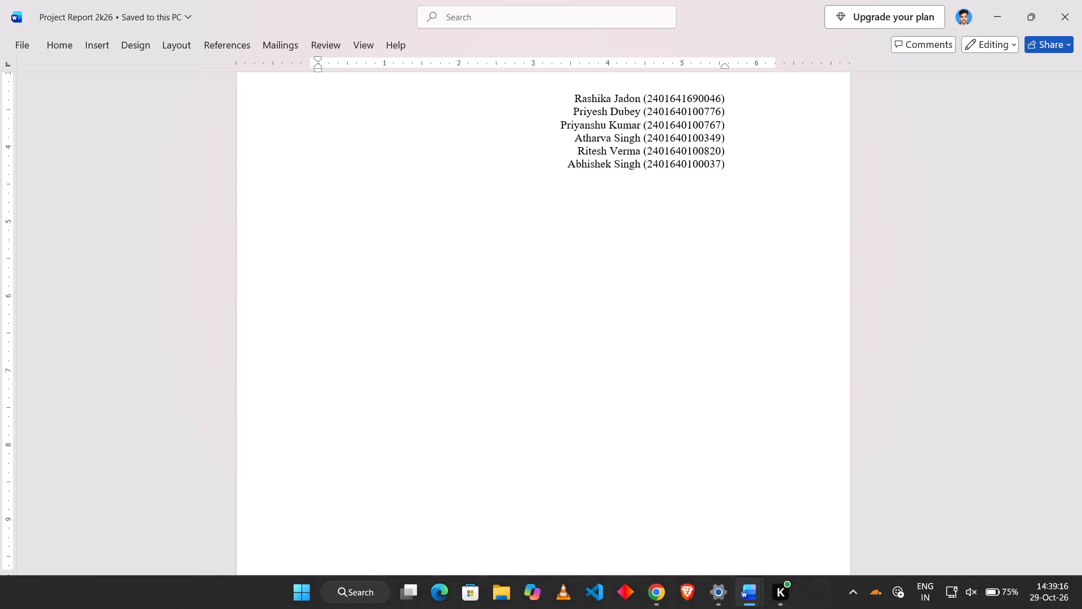
{"action": "left_click", "coordinate": [556, 608]}
{"action": "scroll", "coordinate": [556, 608], "scroll_direction": "up", "scroll_amount": 3}
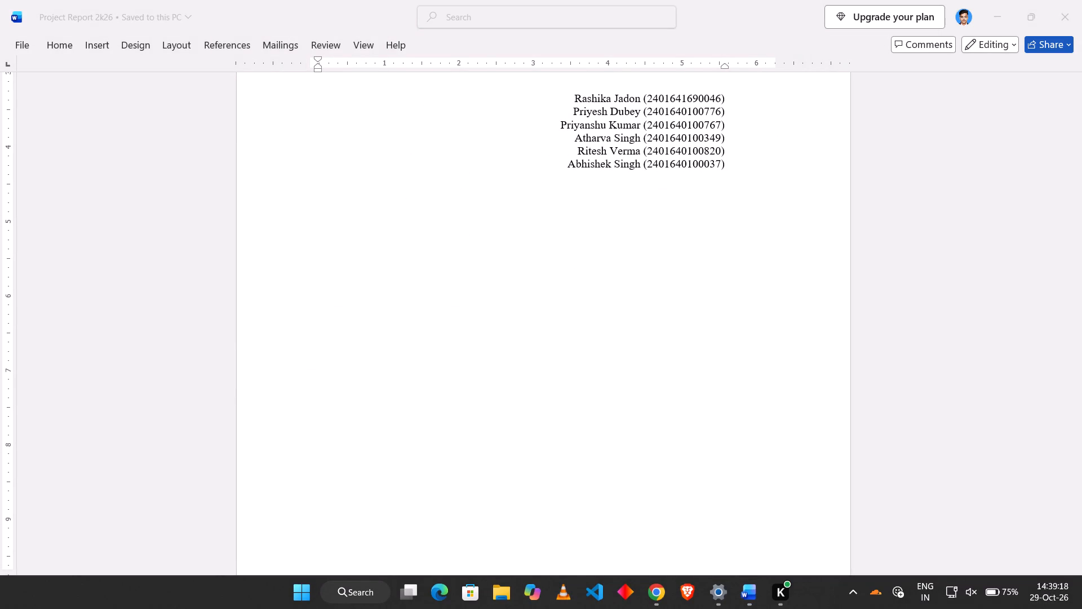
{"action": "left_click", "coordinate": [458, 109]}
{"action": "scroll", "coordinate": [458, 109], "scroll_direction": "down", "scroll_amount": 1}
Return to Third Year Mini Project Report 26-27_QVCFD and save a copy to the Desktop as a Word document named content_MiniProject.
{"action": "key", "text": "alt+Tab"}
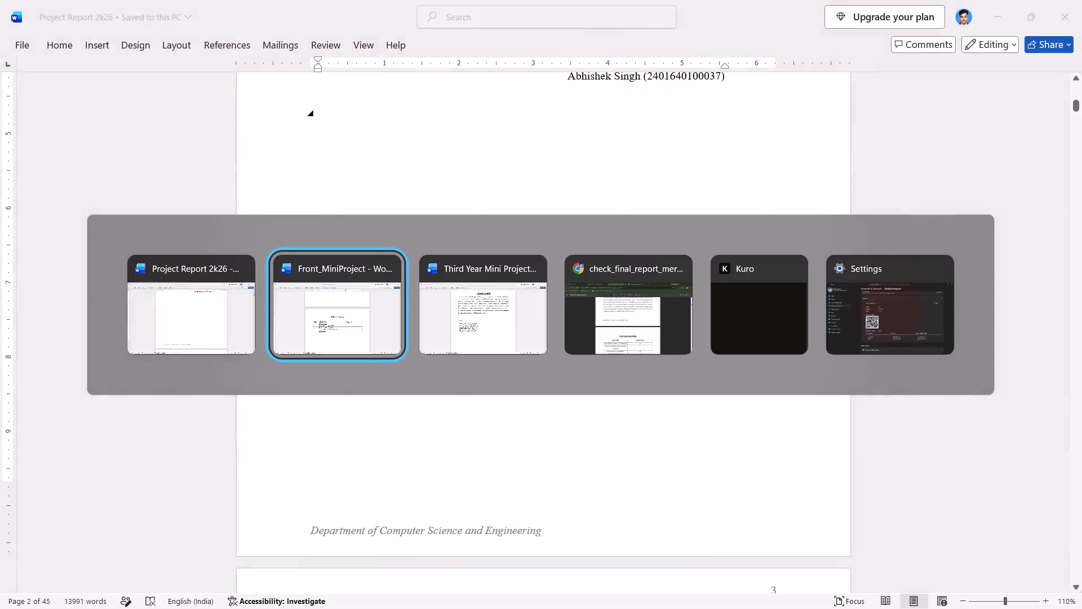
{"action": "key", "text": "alt+Tab"}
{"action": "key", "text": "alt+Tab"}
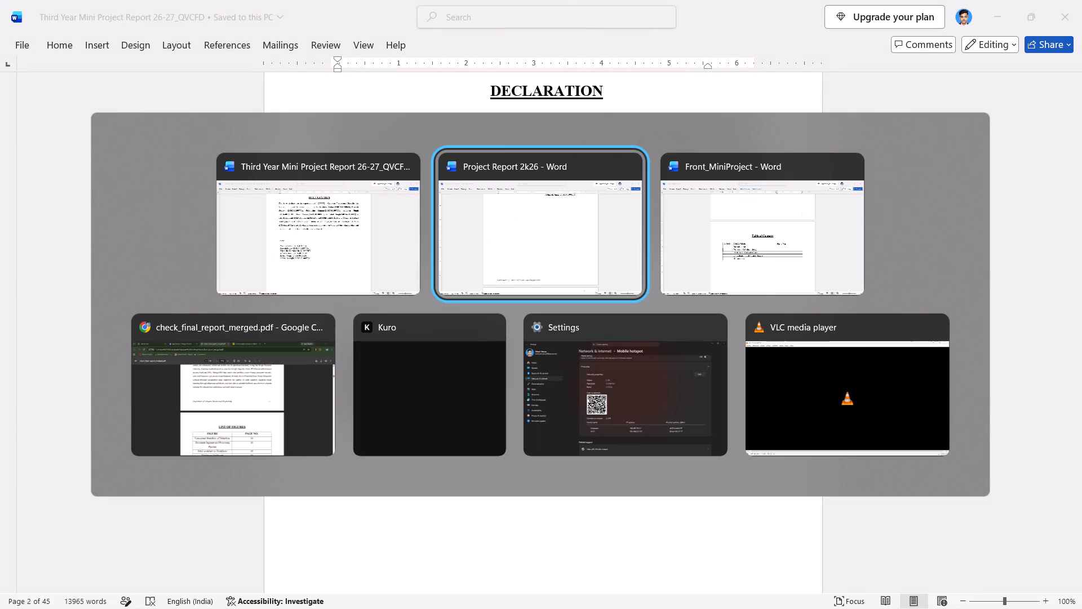
{"action": "key", "text": "alt+Left"}
{"action": "scroll", "coordinate": [458, 109], "scroll_direction": "up", "scroll_amount": 1}
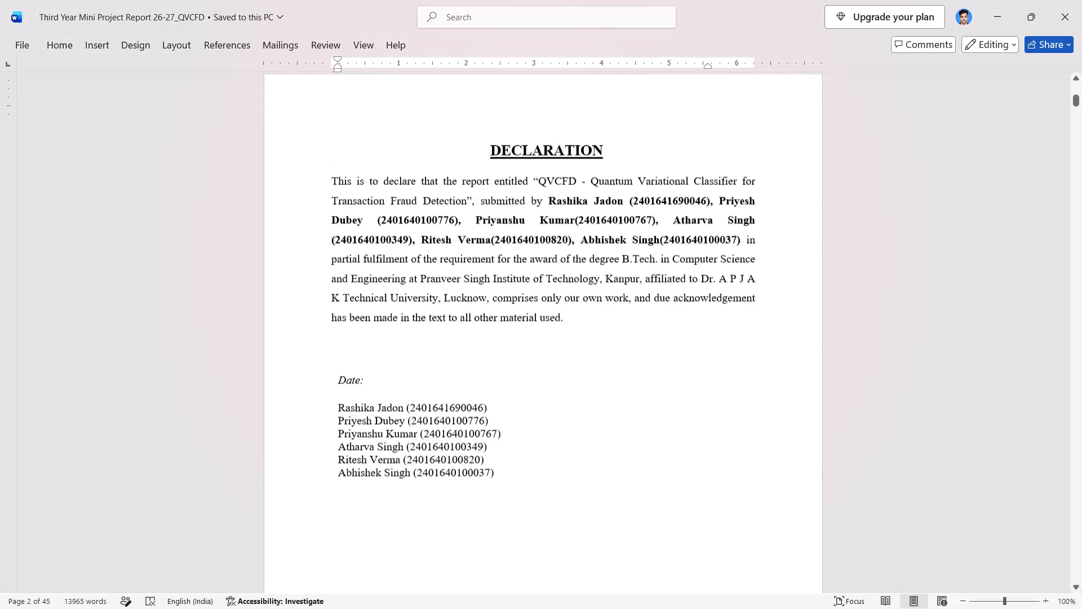
{"action": "scroll", "coordinate": [458, 109], "scroll_direction": "up", "scroll_amount": 1}
{"action": "scroll", "coordinate": [446, 195], "scroll_direction": "up", "scroll_amount": 2}
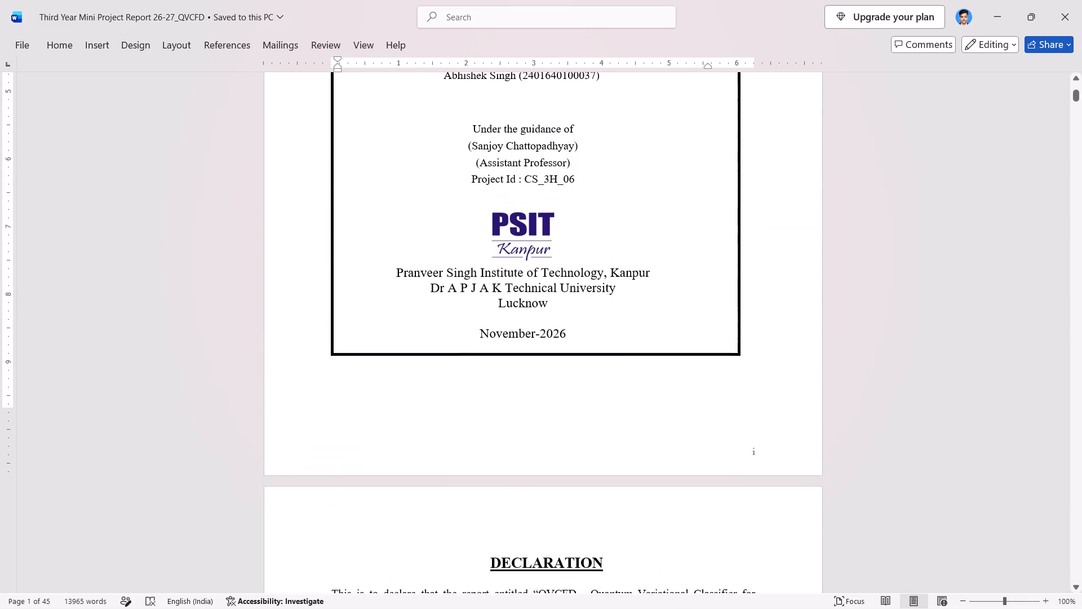
{"action": "left_click", "coordinate": [25, 47]}
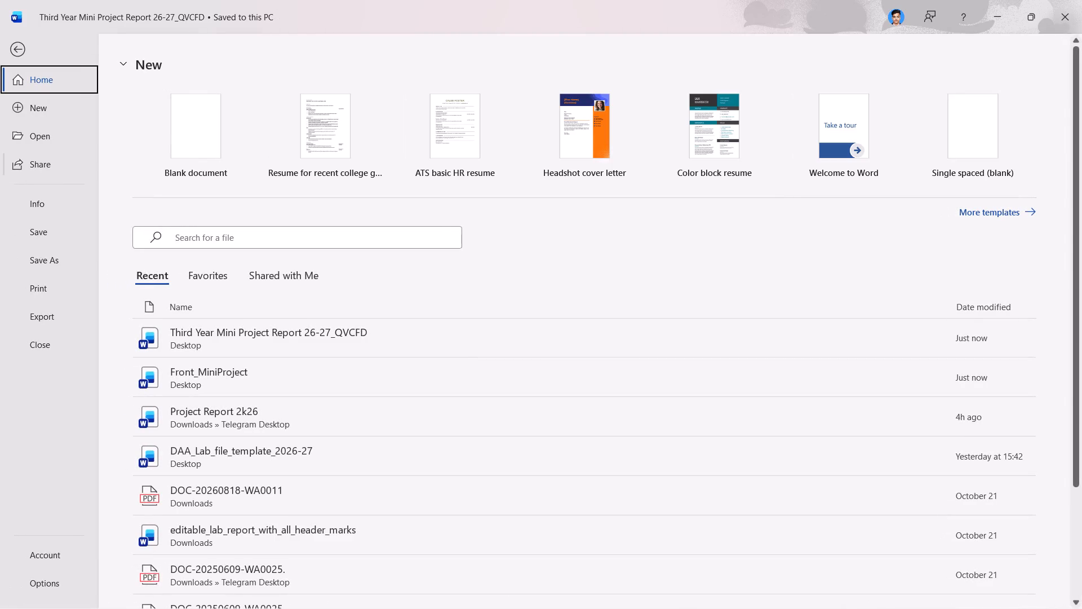
{"action": "left_click", "coordinate": [59, 267]}
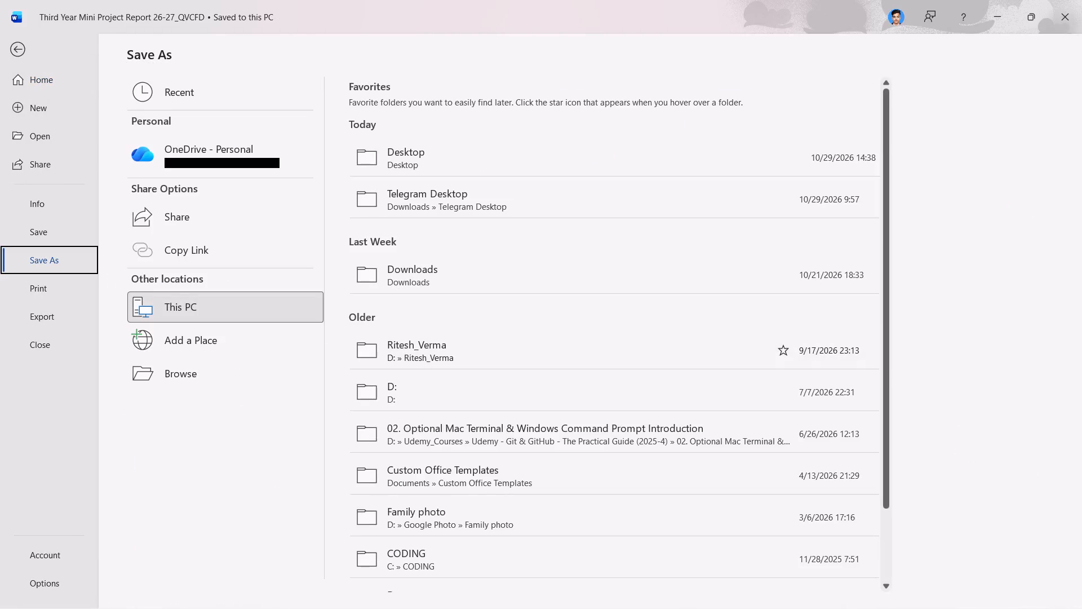
{"action": "left_click", "coordinate": [422, 160]}
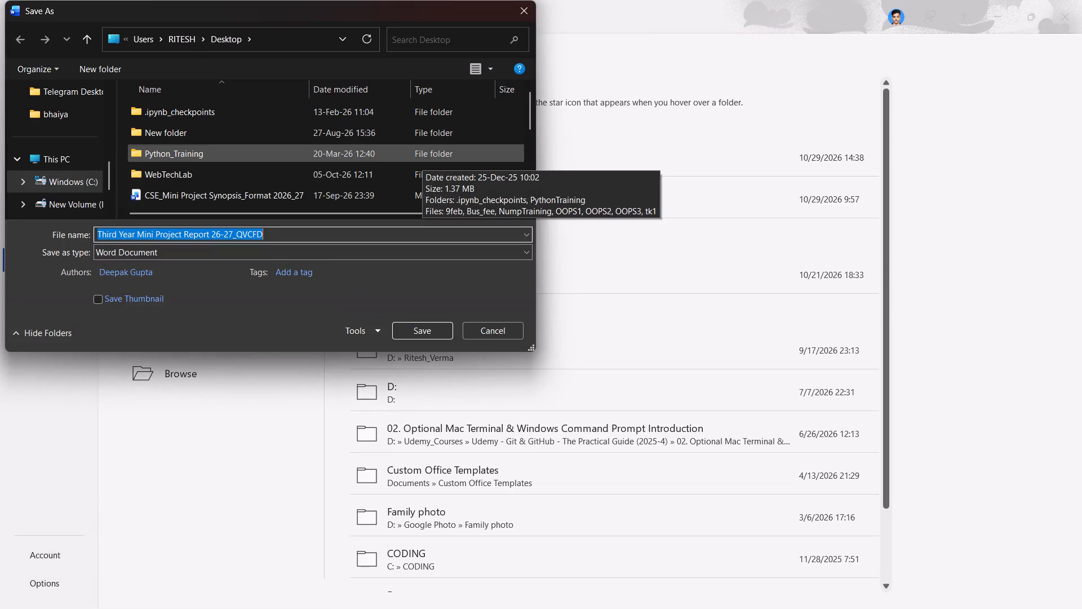
{"action": "type", "text": "content_"}
{"action": "type", "text": "Mini"}
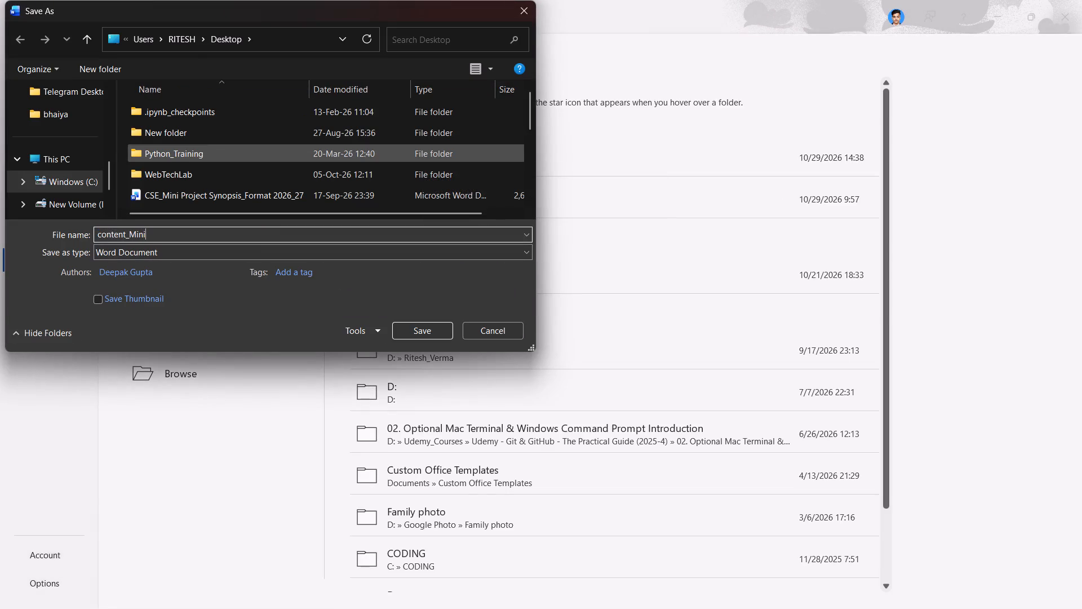
{"action": "type", "text": "Project"}
{"action": "key", "text": "Return"}
In content_MiniProject, delete all front pages from the title page through the Table of Contents, keeping everything from Chapter 1 onward.
{"action": "left_click_drag", "start_coordinate": [422, 160], "coordinate": [574, 325]}
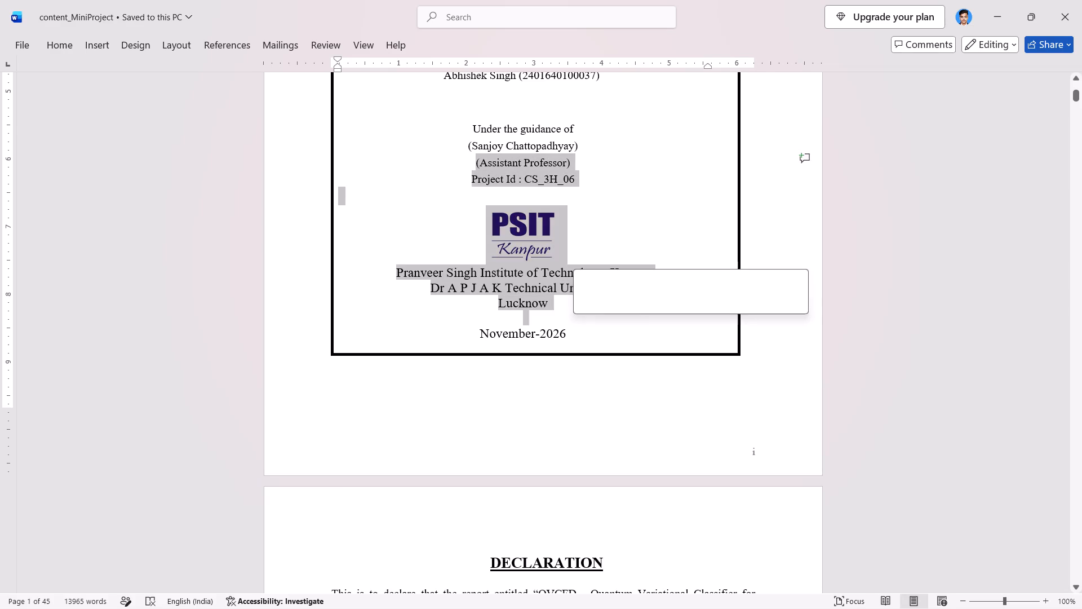
{"action": "left_click", "coordinate": [563, 336]}
{"action": "scroll", "coordinate": [563, 336], "scroll_direction": "up", "scroll_amount": 6}
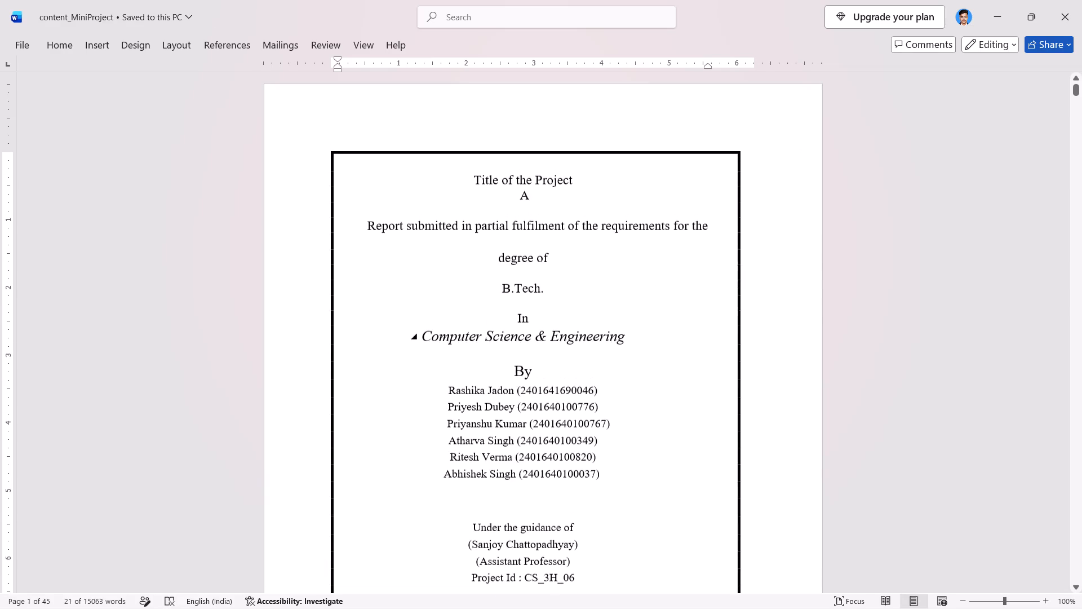
{"action": "scroll", "coordinate": [563, 336], "scroll_direction": "up", "scroll_amount": 1}
{"action": "left_click", "coordinate": [296, 87]}
{"action": "left_click_drag", "start_coordinate": [311, 101], "coordinate": [583, 493]}
{"action": "scroll", "coordinate": [583, 493], "scroll_direction": "down", "scroll_amount": 6}
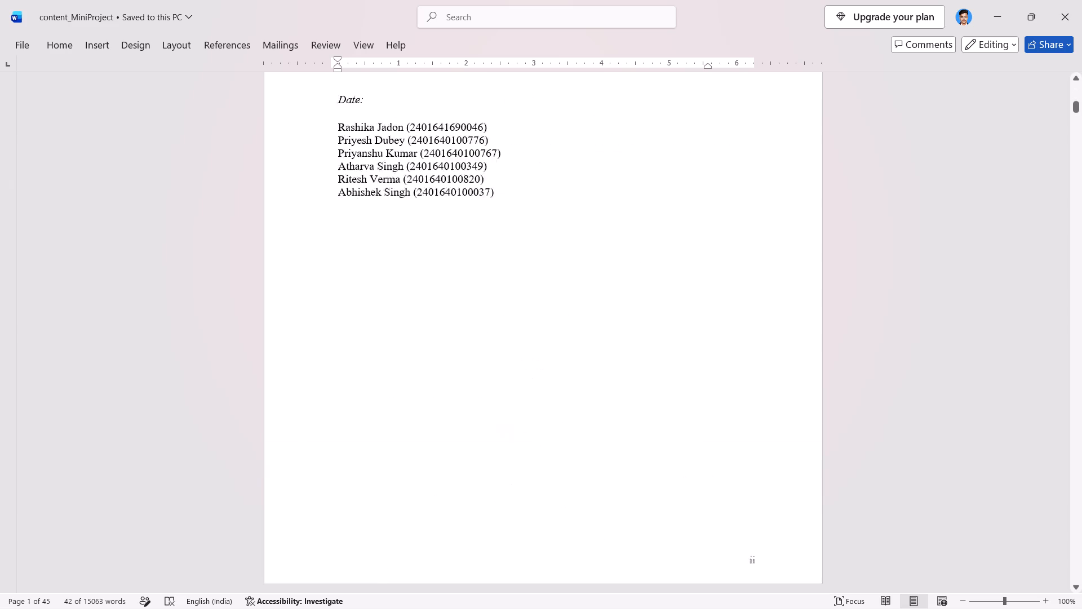
{"action": "scroll", "coordinate": [583, 493], "scroll_direction": "down", "scroll_amount": 10}
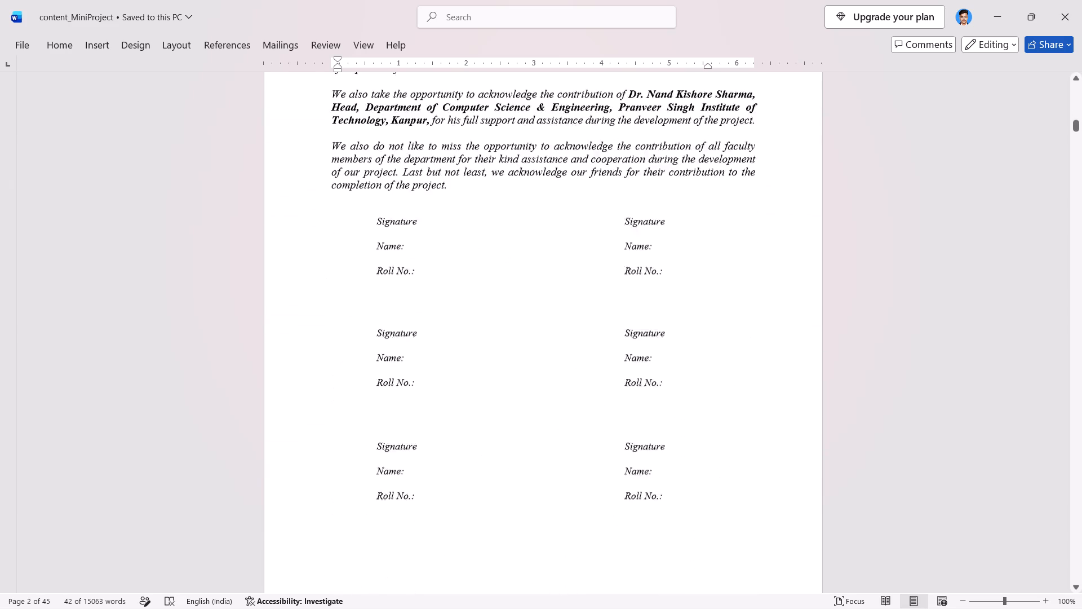
{"action": "scroll", "coordinate": [583, 493], "scroll_direction": "down", "scroll_amount": 13}
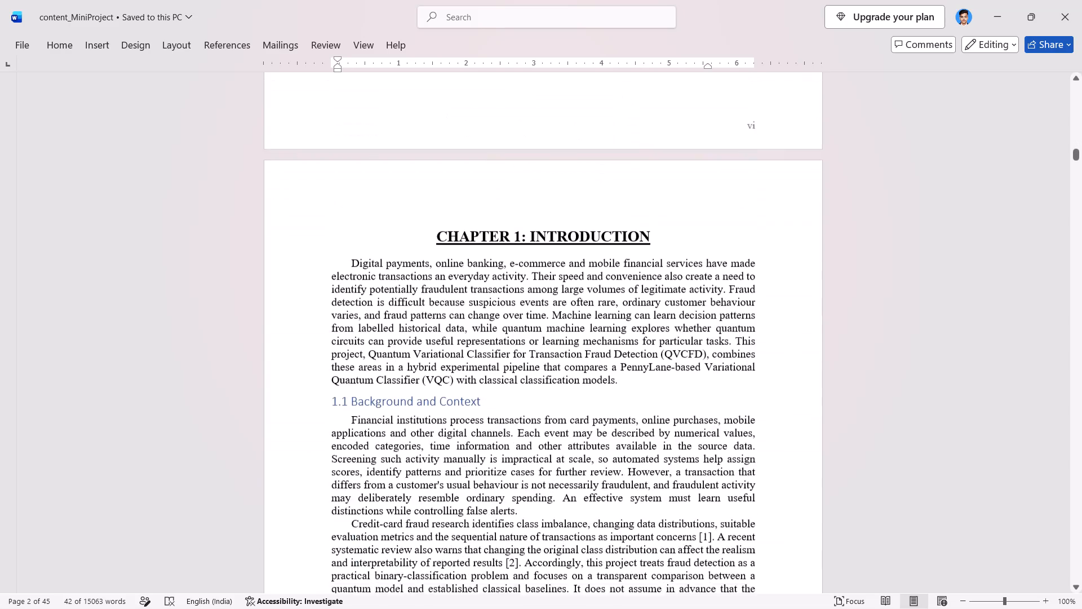
{"action": "scroll", "coordinate": [583, 493], "scroll_direction": "up", "scroll_amount": 4}
{"action": "scroll", "coordinate": [638, 389], "scroll_direction": "down", "scroll_amount": 2}
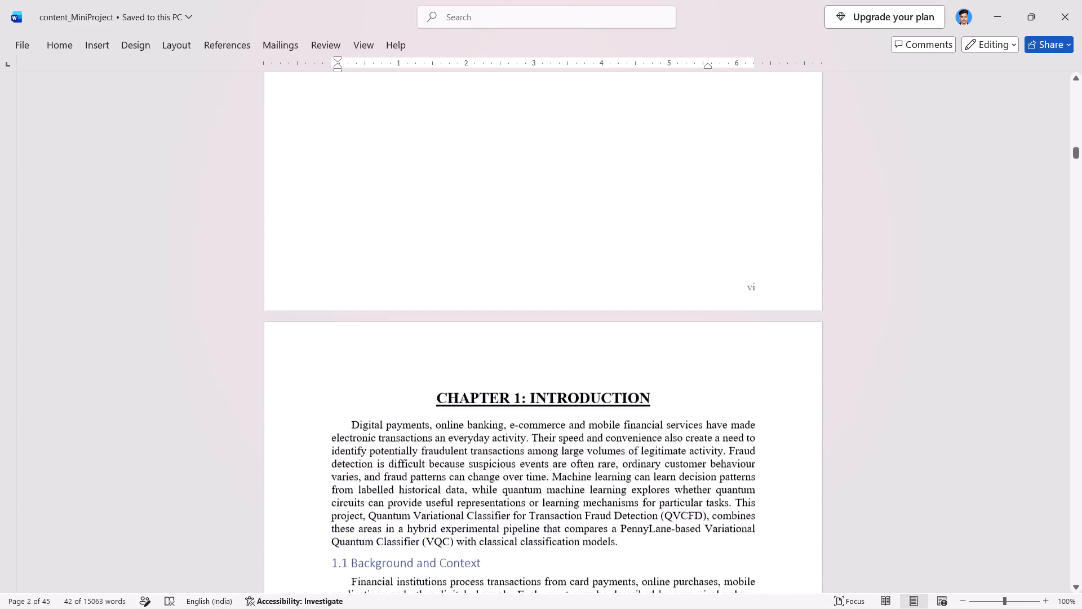
{"action": "scroll", "coordinate": [424, 251], "scroll_direction": "up", "scroll_amount": 1}
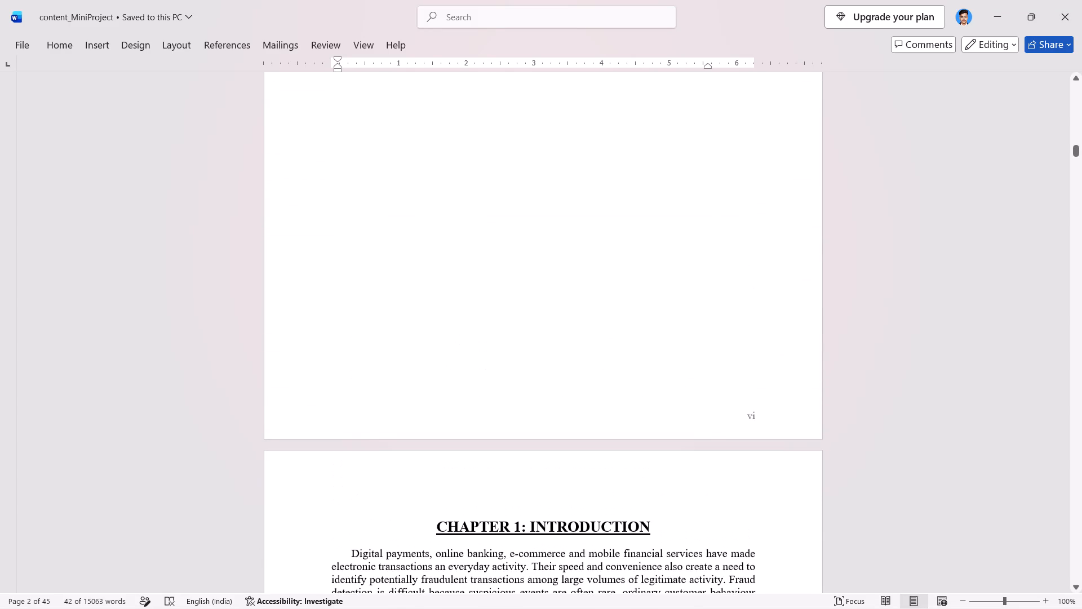
{"action": "left_click", "coordinate": [379, 259], "text": "shift"}
{"action": "scroll", "coordinate": [379, 259], "scroll_direction": "up", "scroll_amount": 5}
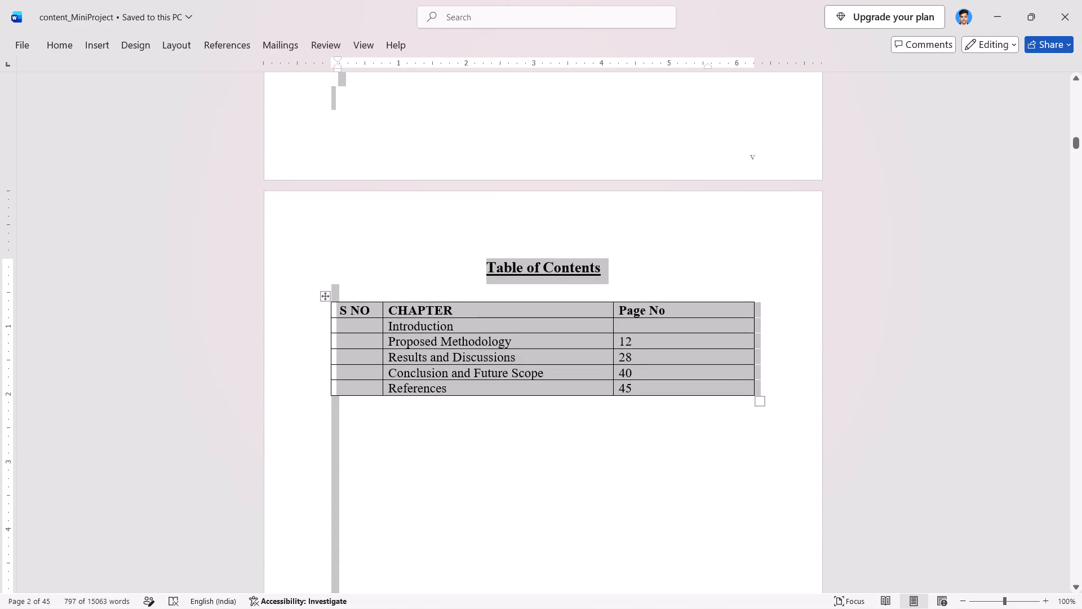
{"action": "key", "text": "Delete"}
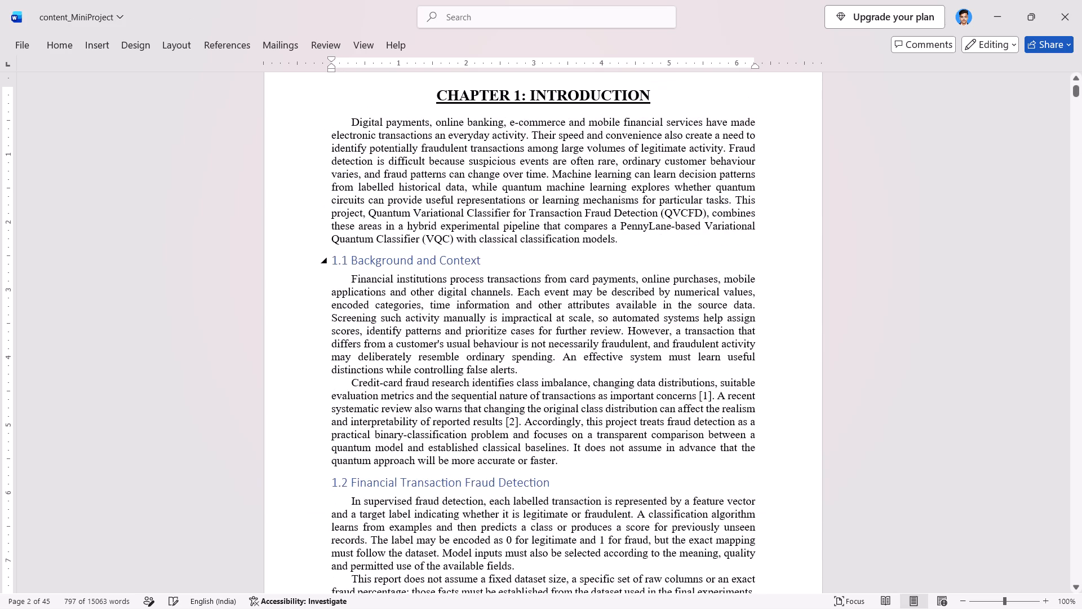
Centre the CHAPTER 1: INTRODUCTION heading at the start of content_MiniProject and save the document.
{"action": "scroll", "coordinate": [379, 259], "scroll_direction": "up", "scroll_amount": 4}
{"action": "key", "text": "BackSpace"}
{"action": "key", "text": "BackSpace"}
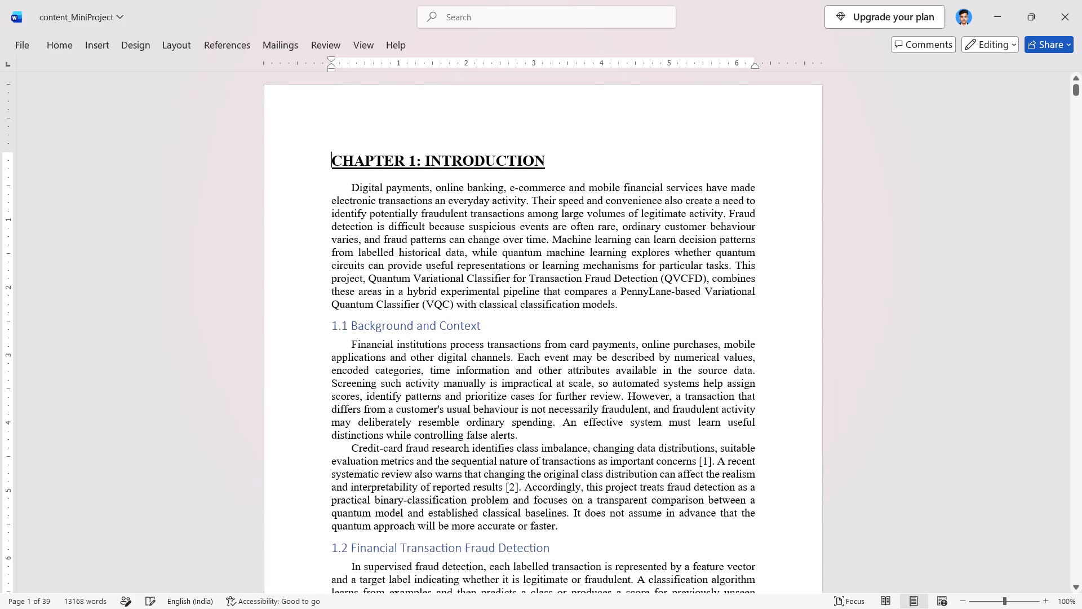
{"action": "key", "text": "BackSpace"}
{"action": "key", "text": "ctrl+e"}
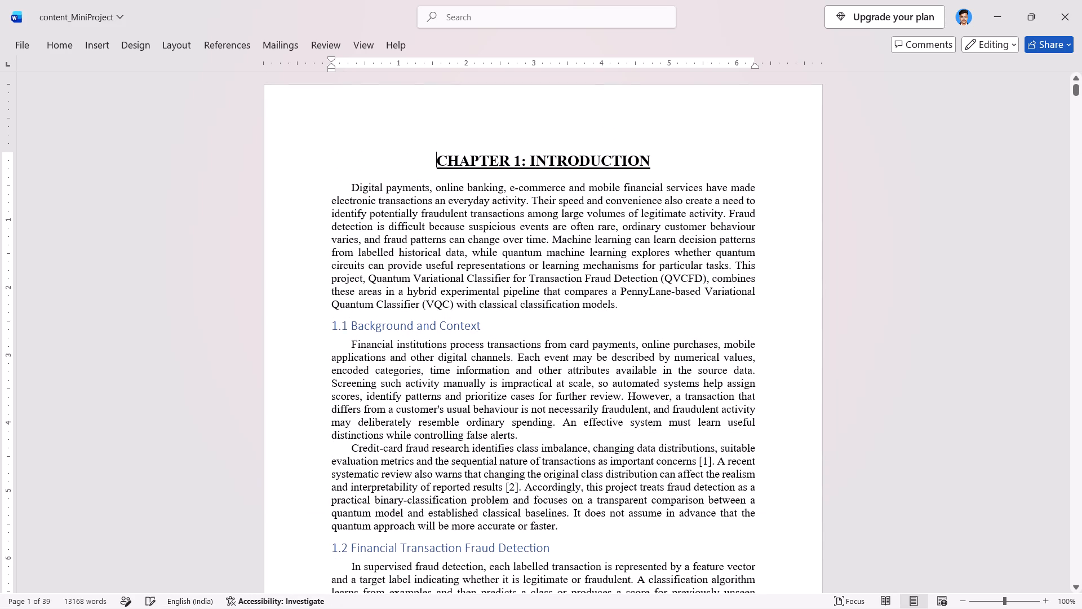
{"action": "left_click", "coordinate": [471, 129]}
{"action": "key", "text": "ctrl+s"}
{"action": "scroll", "coordinate": [471, 140], "scroll_direction": "up", "scroll_amount": 1}
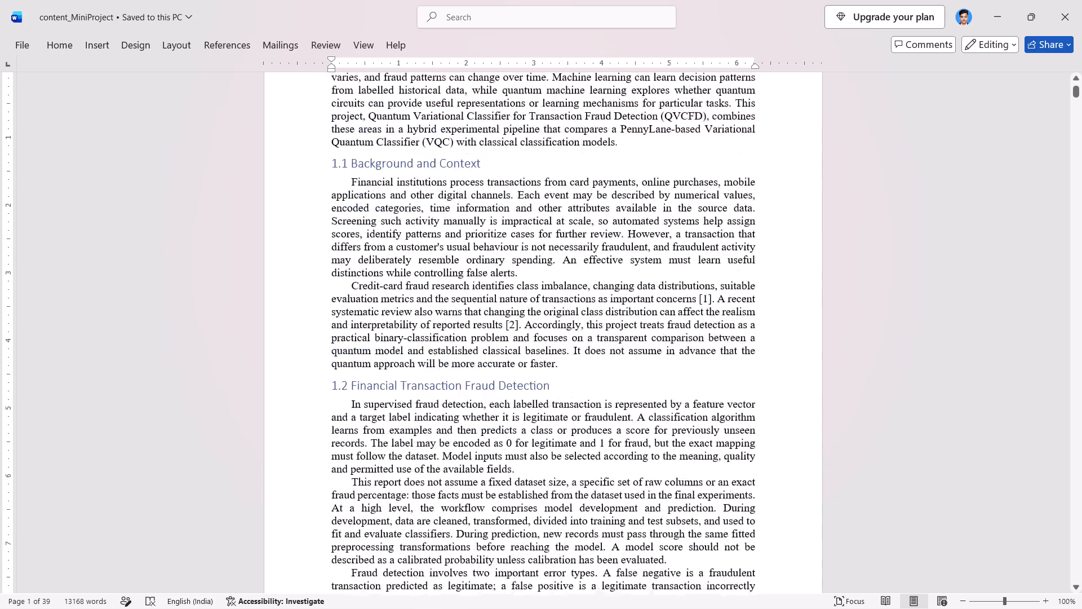
{"action": "scroll", "coordinate": [471, 140], "scroll_direction": "up", "scroll_amount": 1}
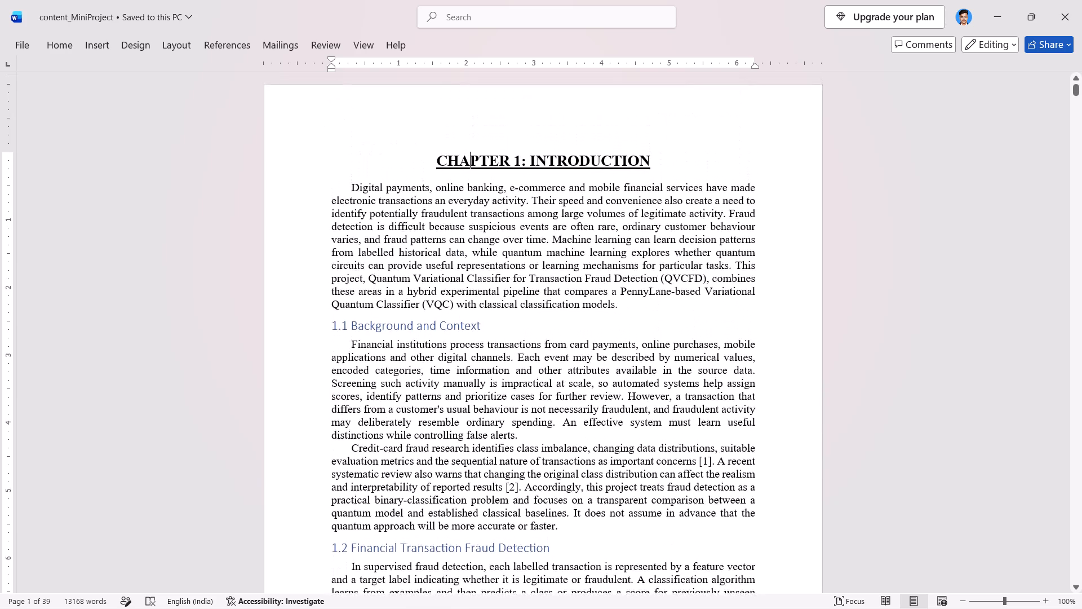
Arrange Project Report 2k26 and Front_MiniProject side by side, with Project Report 2k26 first.
{"action": "key", "text": "alt+Tab"}
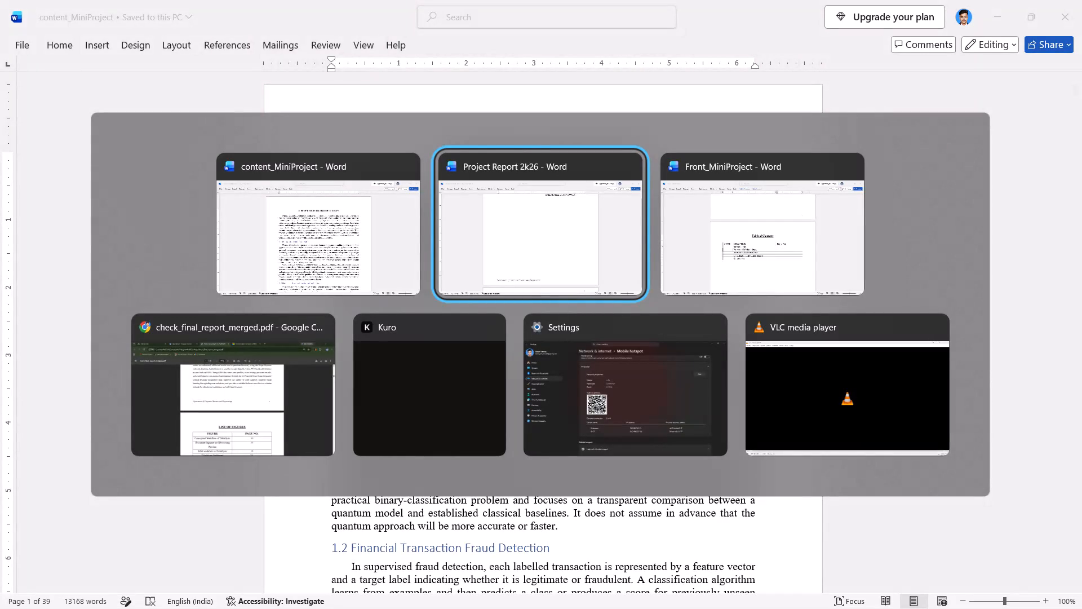
{"action": "key", "text": "super+Left"}
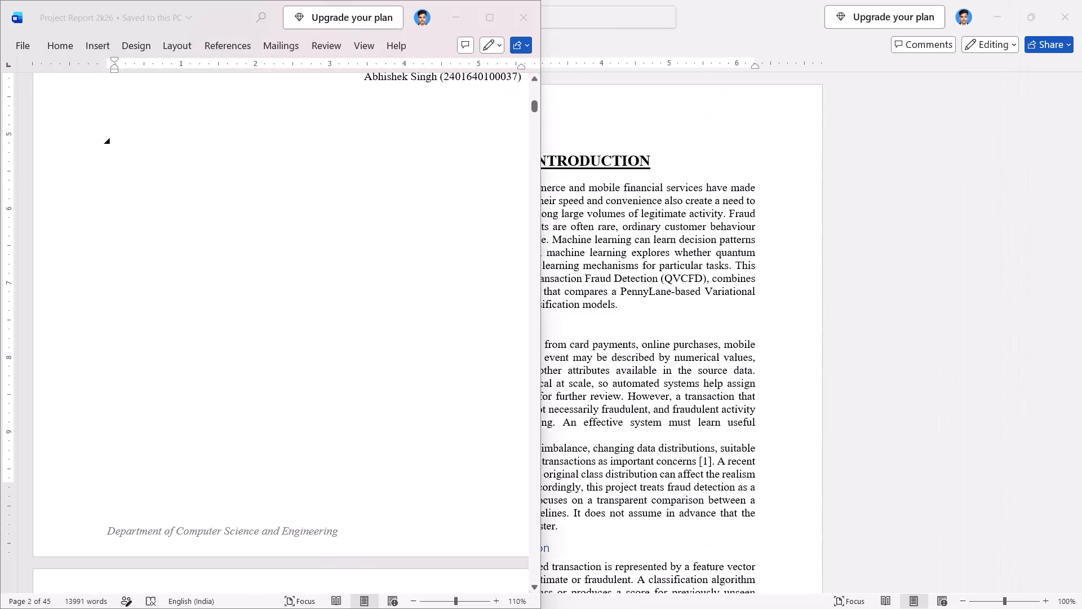
{"action": "key", "text": "alt+Tab"}
{"action": "key", "text": "alt+Tab"}
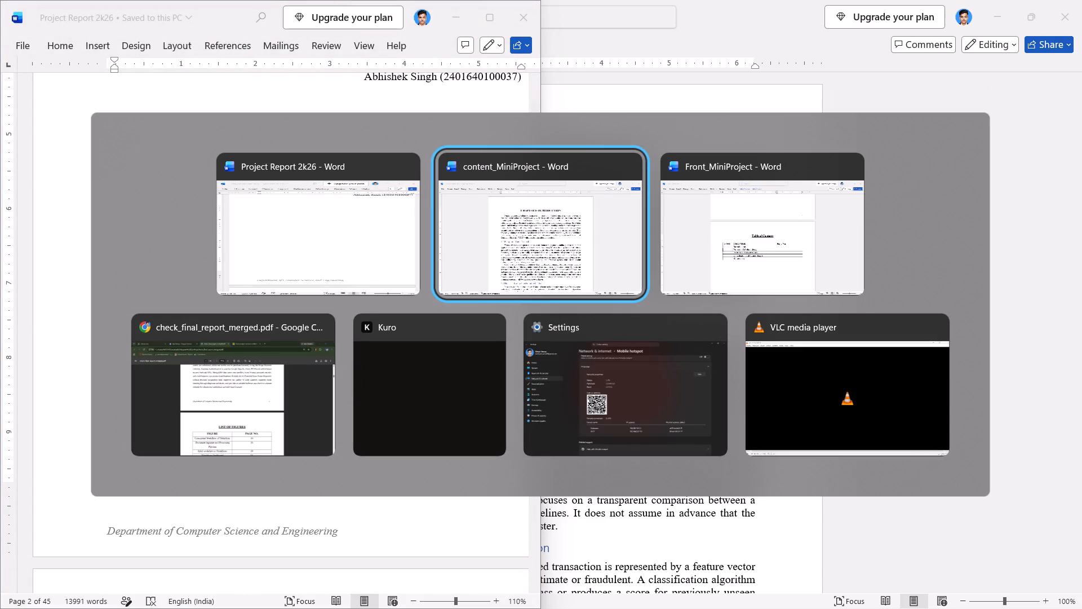
{"action": "key", "text": "alt+Tab"}
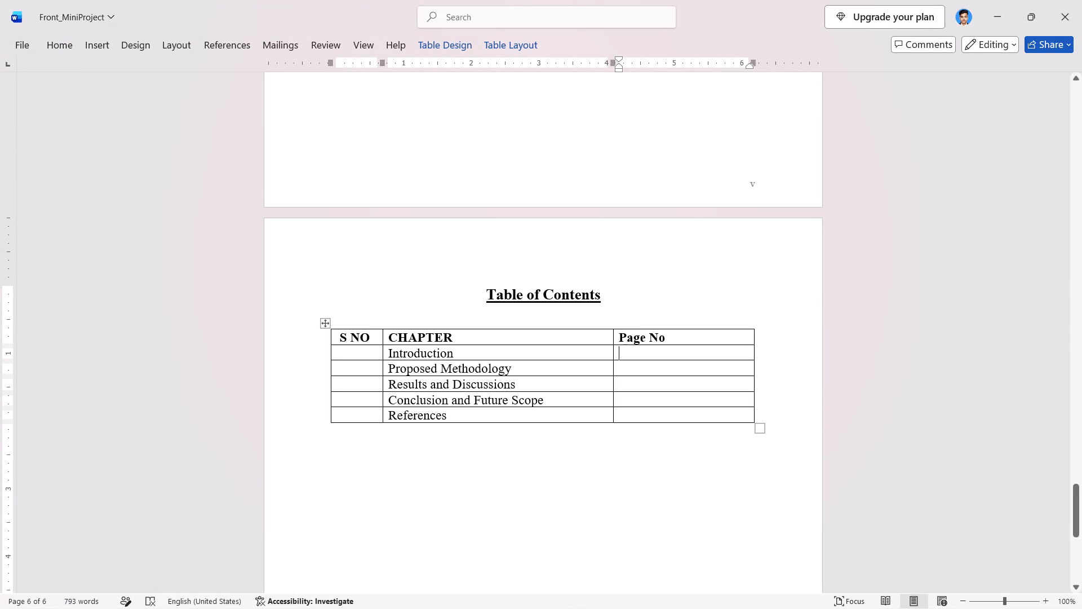
{"action": "key", "text": "super+Right"}
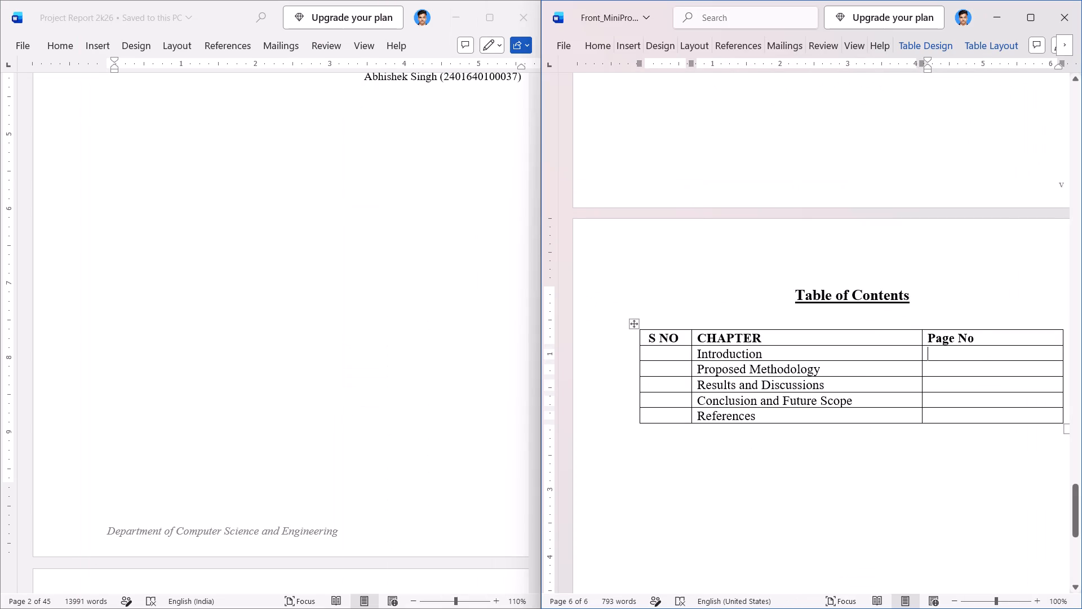
Compare the title pages of Project Report 2k26 and Front_MiniProject, including their page numbers and footers, down to the Declaration page.
{"action": "scroll", "coordinate": [837, 314], "scroll_direction": "left", "scroll_amount": 1}
{"action": "scroll", "coordinate": [837, 314], "scroll_direction": "right", "scroll_amount": 1}
{"action": "scroll", "coordinate": [837, 314], "scroll_direction": "down", "scroll_amount": 1, "text": "ctrl"}
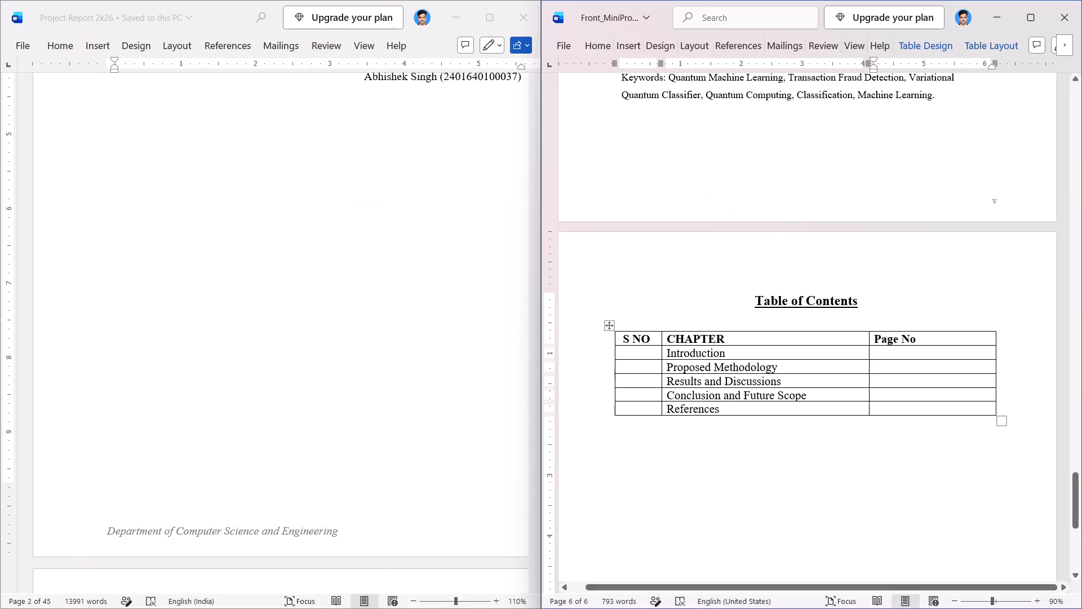
{"action": "scroll", "coordinate": [328, 247], "scroll_direction": "up", "scroll_amount": 6}
{"action": "scroll", "coordinate": [328, 247], "scroll_direction": "left", "scroll_amount": 1}
{"action": "scroll", "coordinate": [328, 247], "scroll_direction": "down", "scroll_amount": 2, "text": "ctrl"}
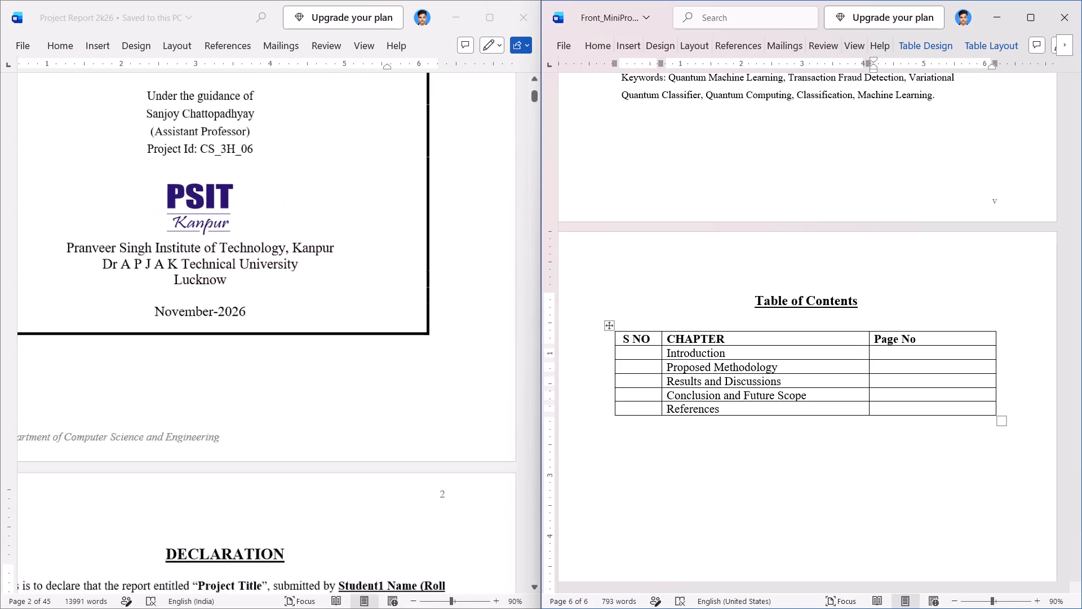
{"action": "scroll", "coordinate": [328, 247], "scroll_direction": "up", "scroll_amount": 5}
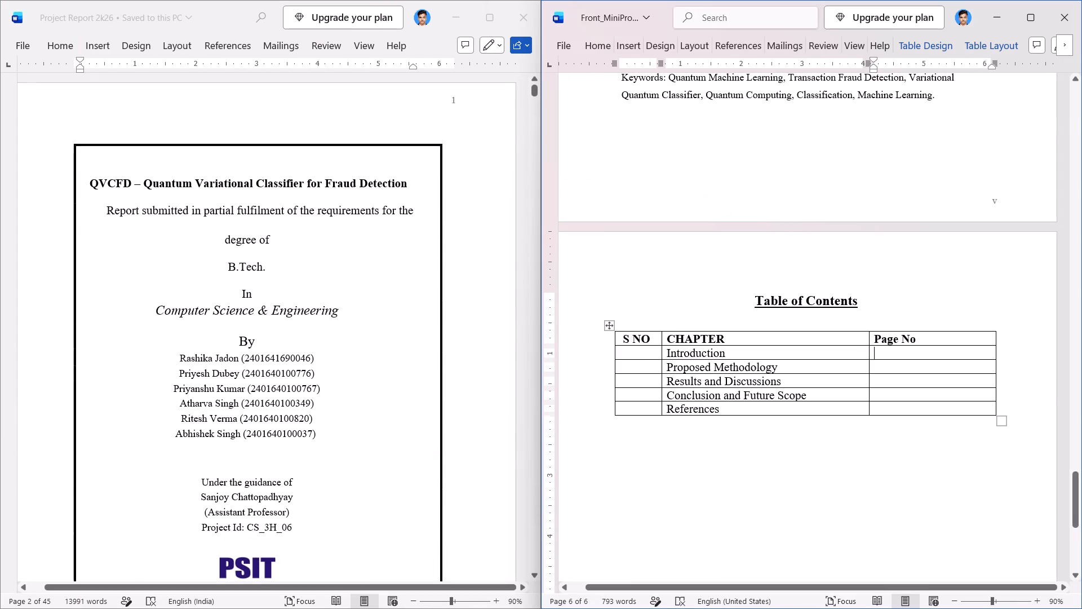
{"action": "scroll", "coordinate": [778, 240], "scroll_direction": "up", "scroll_amount": 19}
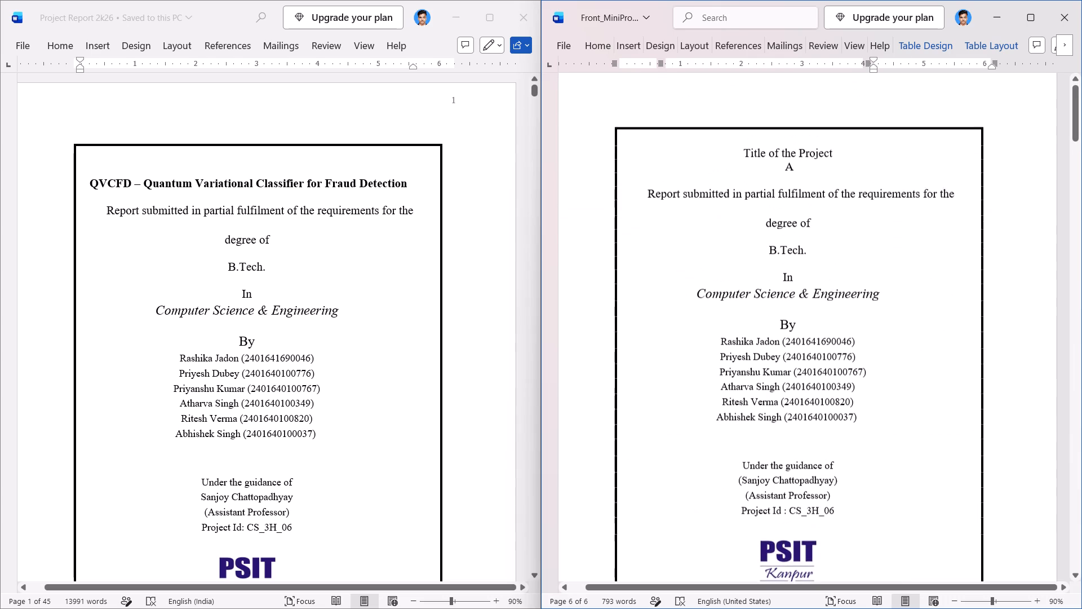
{"action": "scroll", "coordinate": [778, 240], "scroll_direction": "up", "scroll_amount": 1}
{"action": "scroll", "coordinate": [778, 240], "scroll_direction": "down", "scroll_amount": 5}
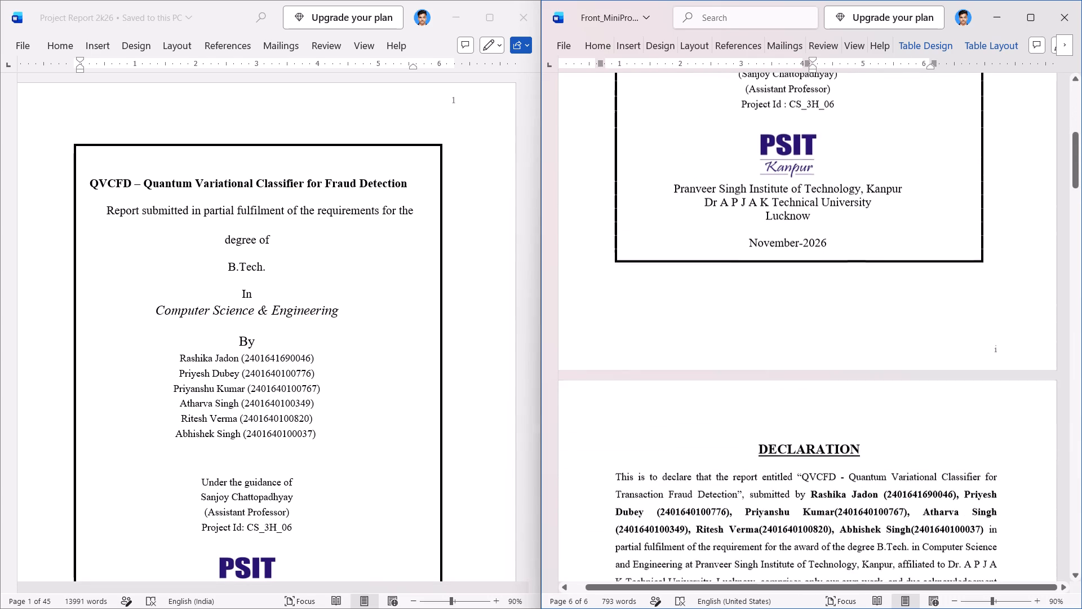
{"action": "scroll", "coordinate": [778, 240], "scroll_direction": "down", "scroll_amount": 2}
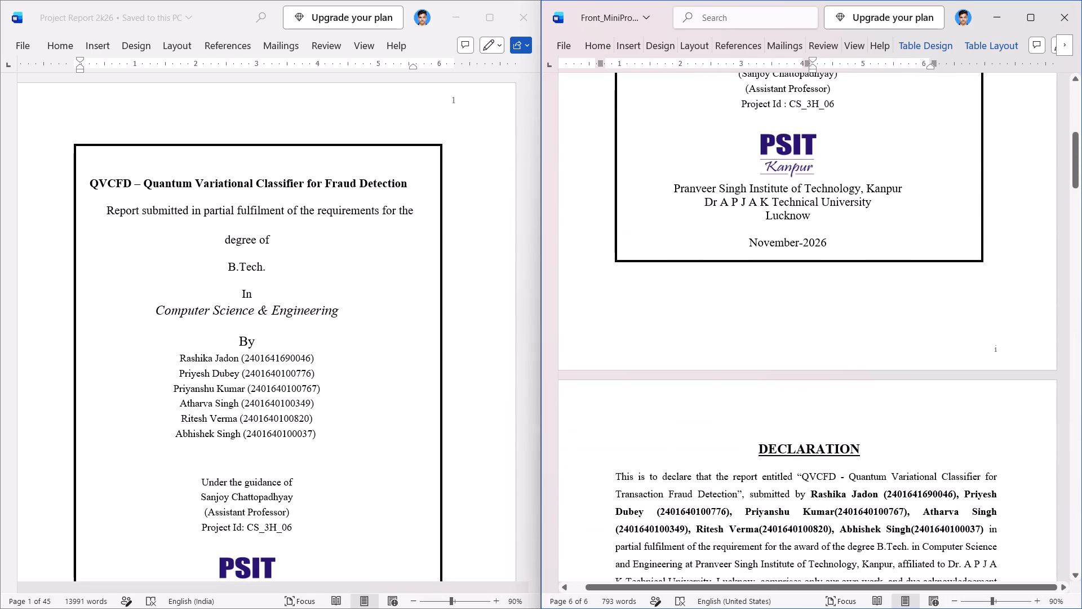
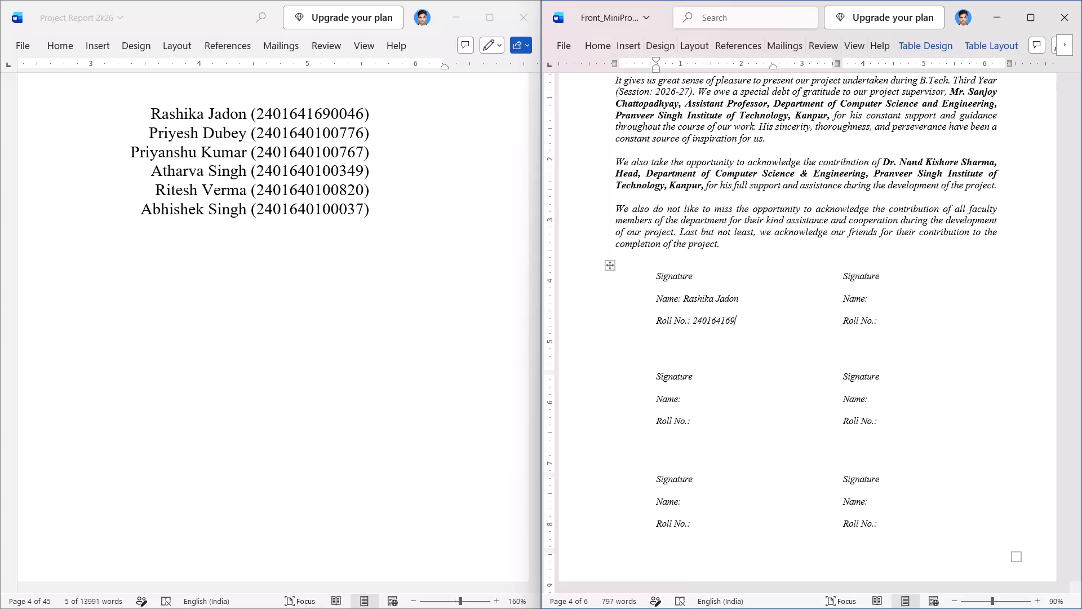
Complete the top row of acknowledgement signature blocks in Front_MiniProject with the first two listed students' names and roll numbers.
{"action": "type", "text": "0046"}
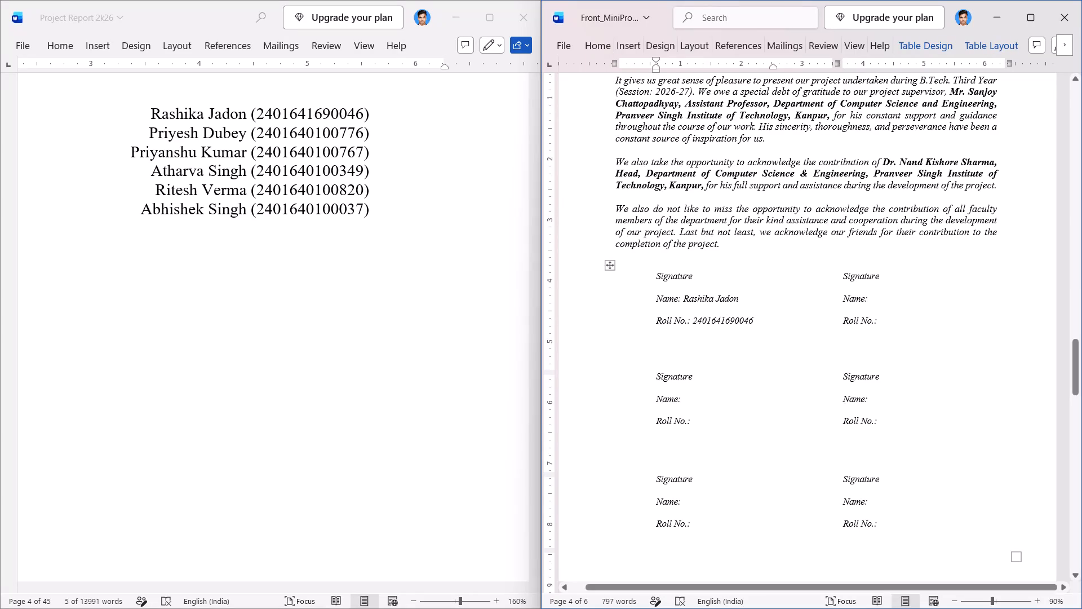
{"action": "left_click", "coordinate": [892, 302]}
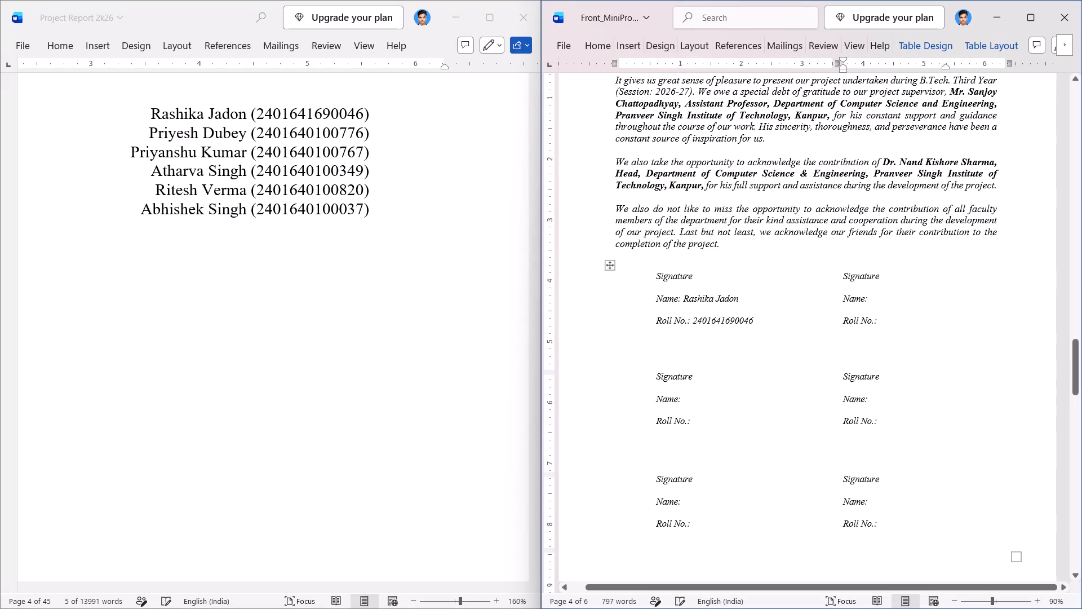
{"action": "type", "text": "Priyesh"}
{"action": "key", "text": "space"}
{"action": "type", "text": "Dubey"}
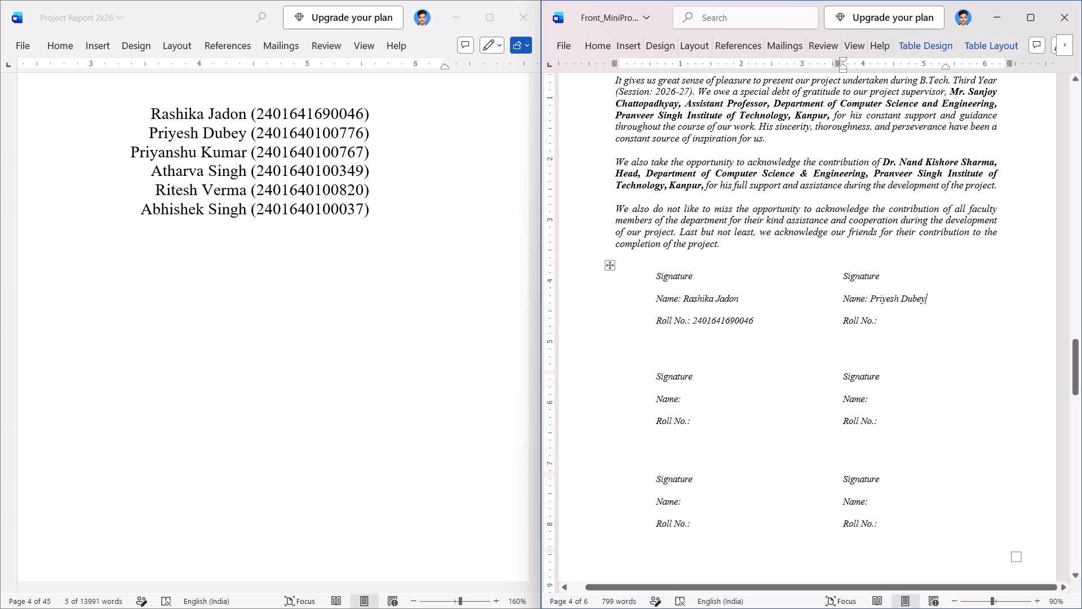
{"action": "left_click", "coordinate": [888, 317]}
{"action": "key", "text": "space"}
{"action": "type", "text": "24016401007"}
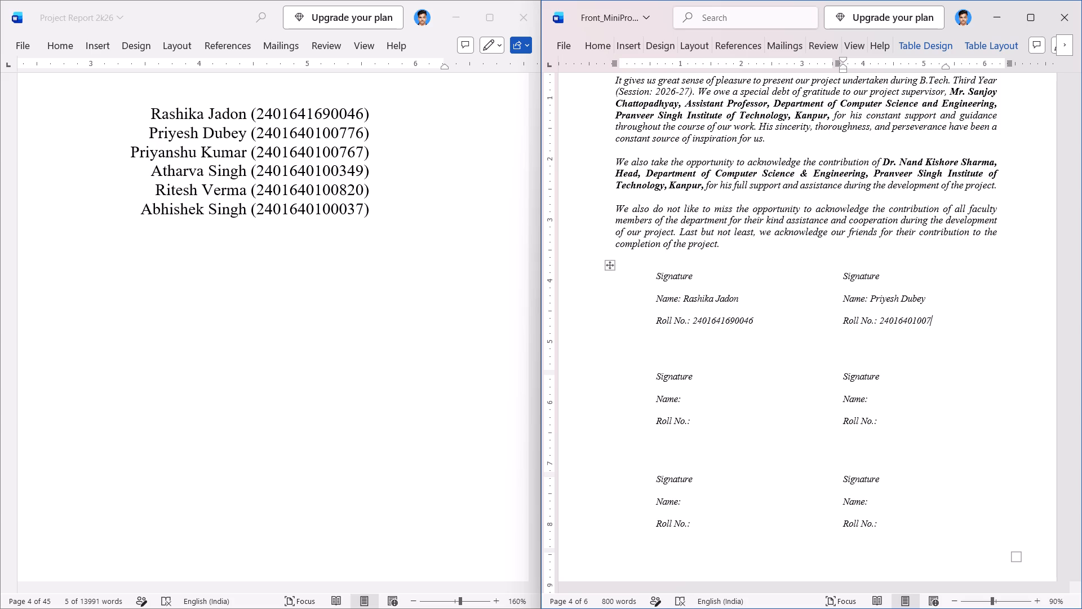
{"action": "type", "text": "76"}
Fill the first signature block of the middle row with the third-listed student's name and roll number.
{"action": "scroll", "coordinate": [888, 317], "scroll_direction": "down", "scroll_amount": 1}
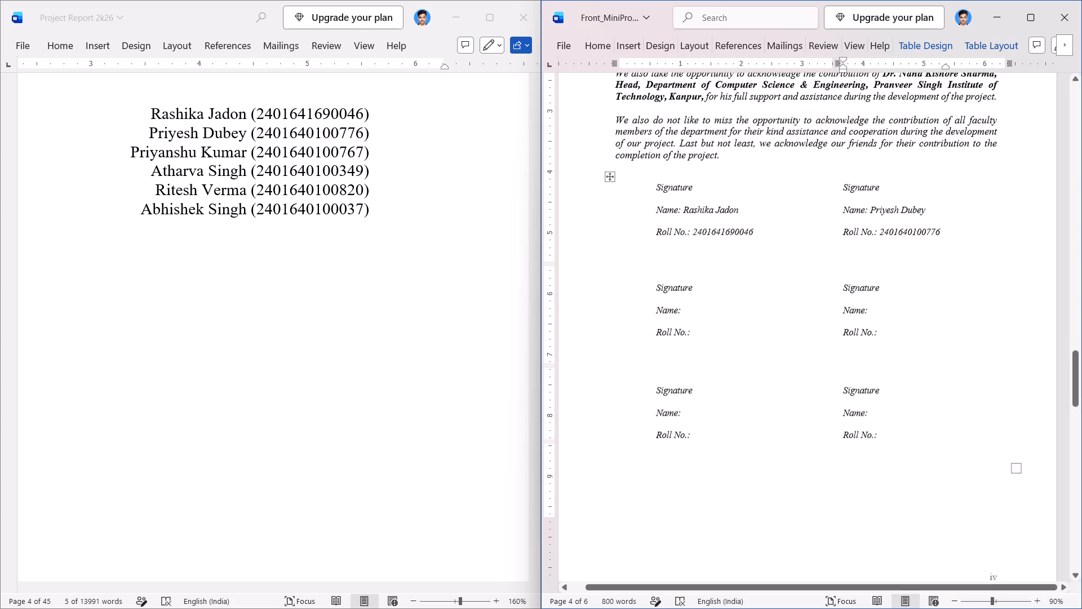
{"action": "left_click", "coordinate": [690, 297]}
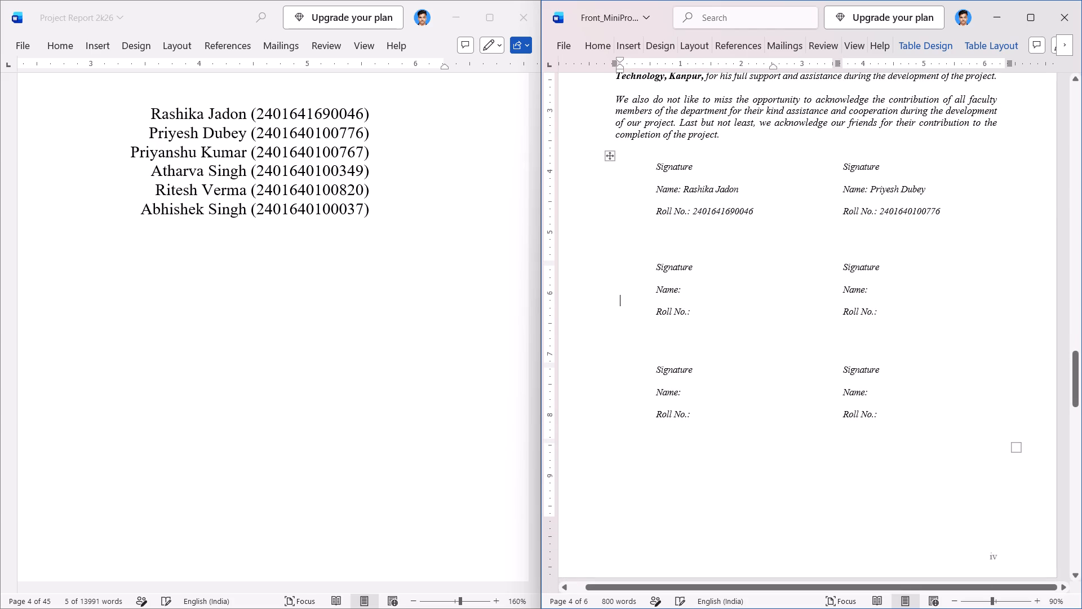
{"action": "left_click", "coordinate": [690, 290]}
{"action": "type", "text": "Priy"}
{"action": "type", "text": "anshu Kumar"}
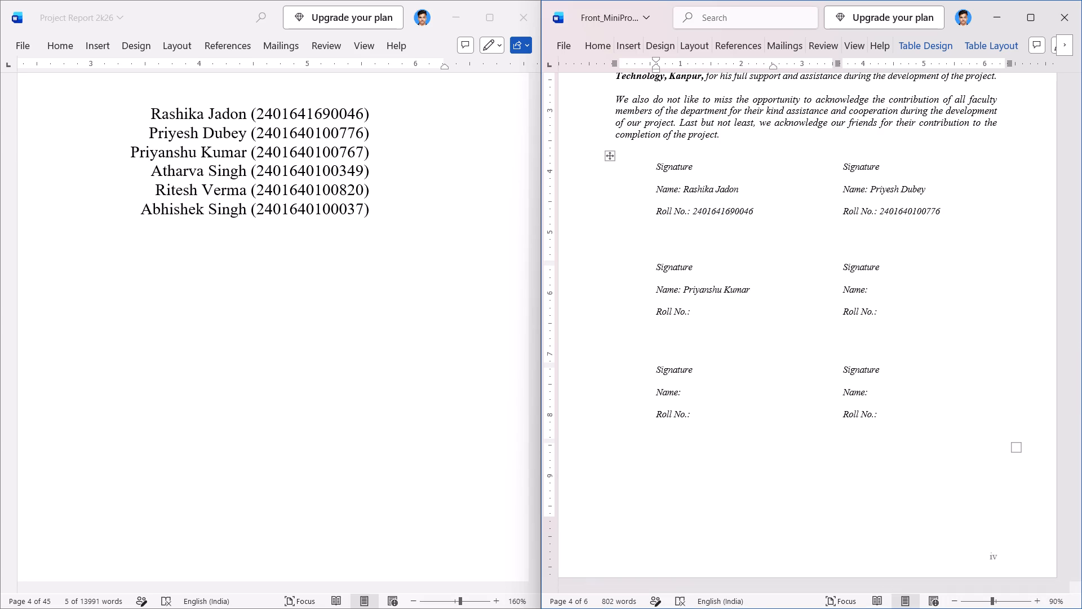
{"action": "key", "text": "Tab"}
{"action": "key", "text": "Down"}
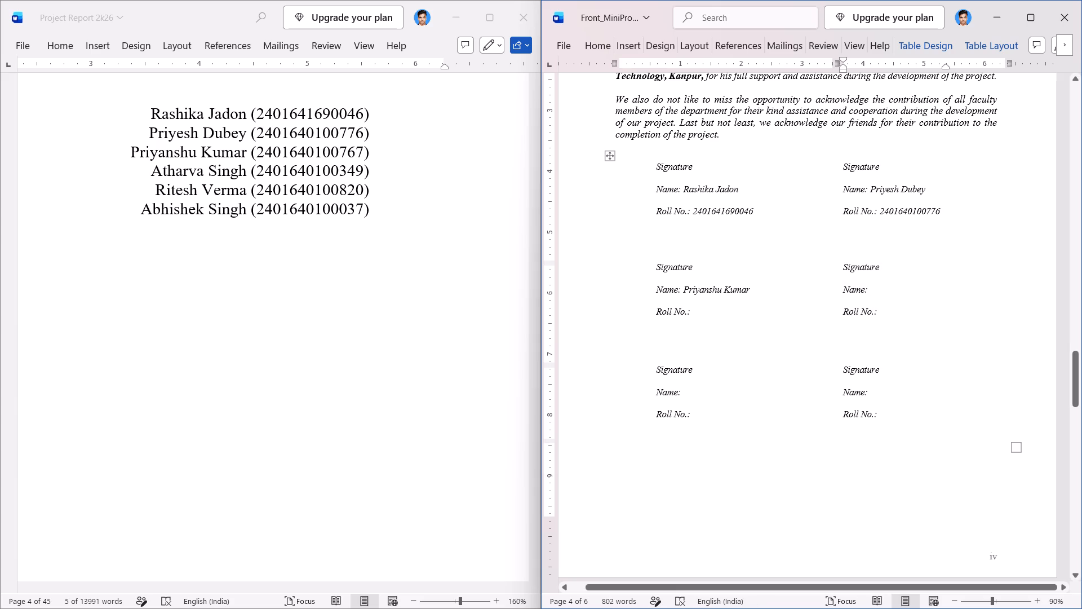
{"action": "left_click", "coordinate": [699, 312]}
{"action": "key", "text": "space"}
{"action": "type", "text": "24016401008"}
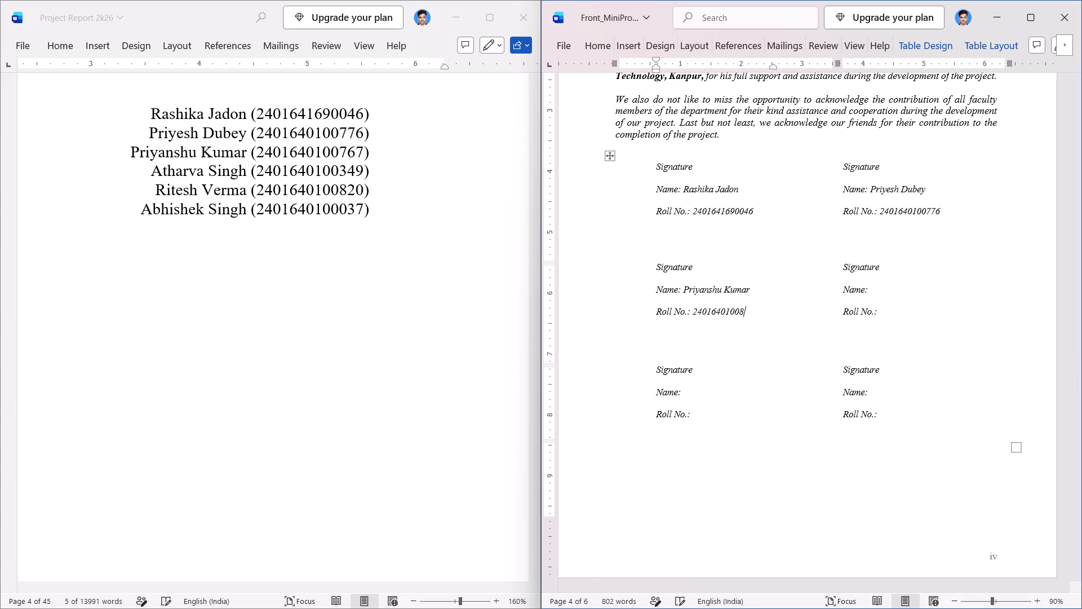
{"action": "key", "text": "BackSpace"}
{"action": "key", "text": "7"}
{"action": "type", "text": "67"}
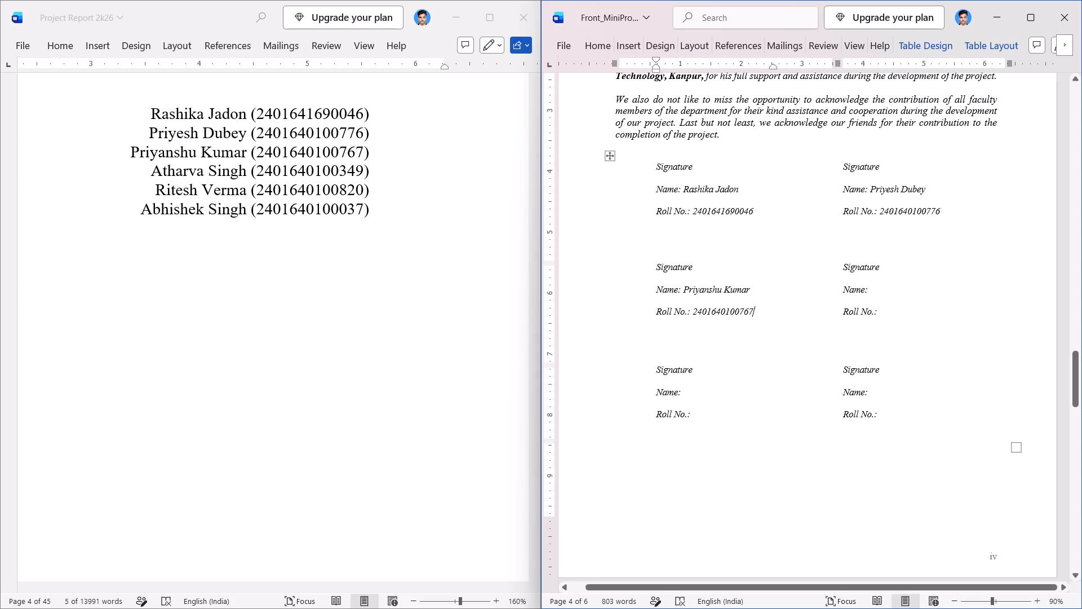
Check the student list on the title page of Project Report 2k26, and on the sample check_final_report_merged.pdf in Chrome.
{"action": "left_click", "coordinate": [889, 288]}
{"action": "scroll", "coordinate": [307, 355], "scroll_direction": "up", "scroll_amount": 4}
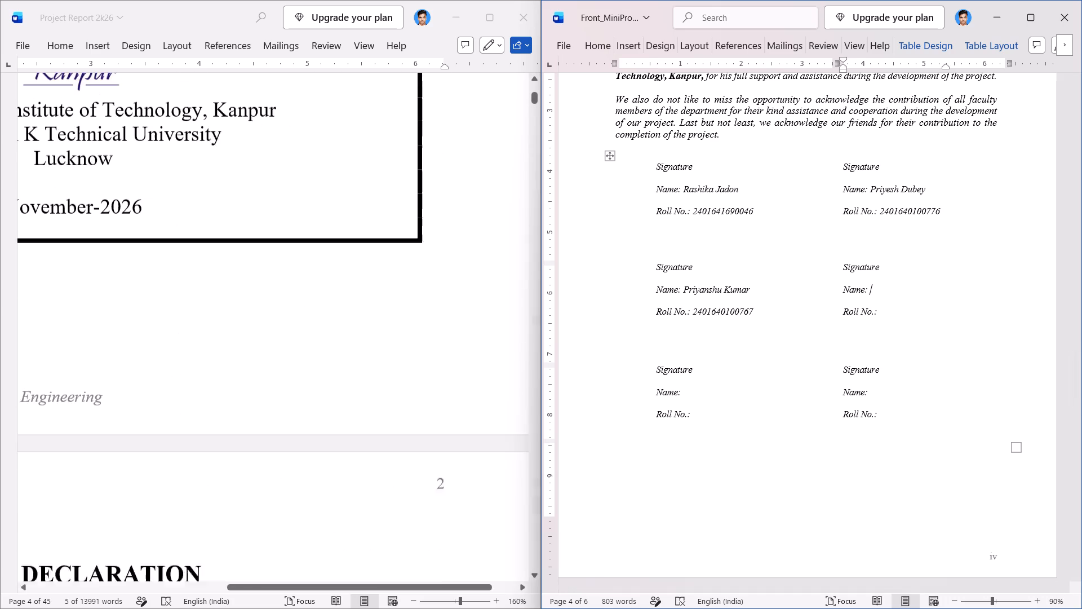
{"action": "scroll", "coordinate": [307, 355], "scroll_direction": "up", "scroll_amount": 12}
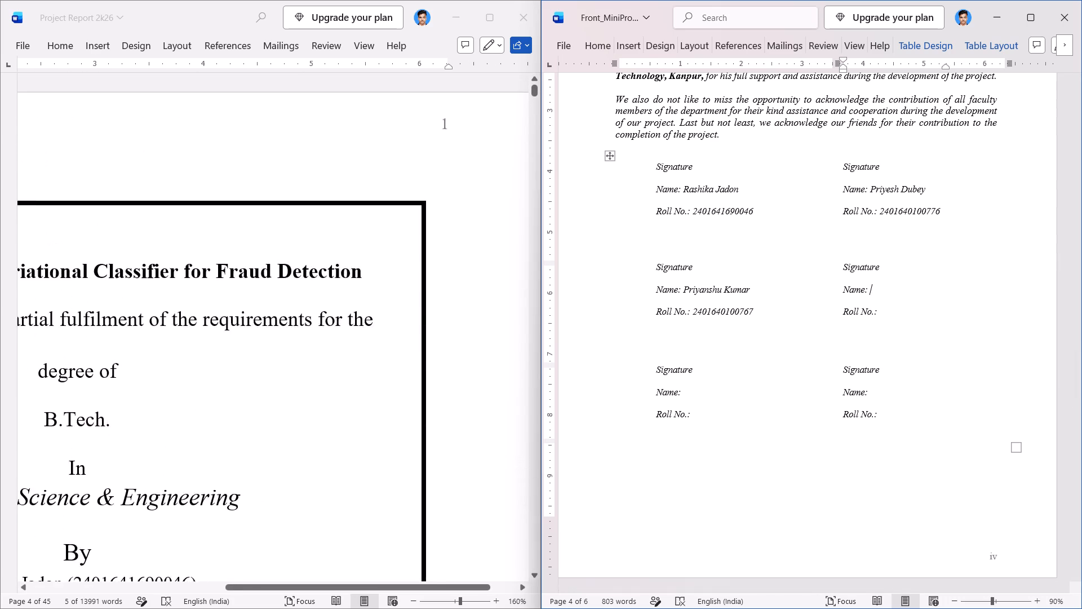
{"action": "scroll", "coordinate": [307, 355], "scroll_direction": "down", "scroll_amount": 6}
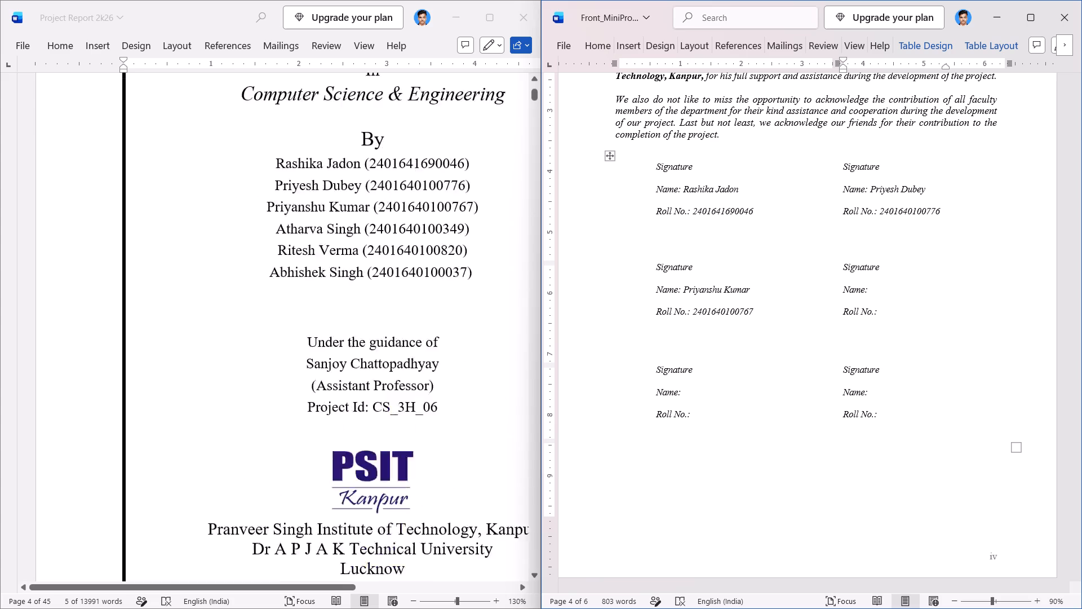
{"action": "scroll", "coordinate": [307, 355], "scroll_direction": "down", "scroll_amount": 1}
{"action": "scroll", "coordinate": [307, 355], "scroll_direction": "down", "scroll_amount": 1, "text": "ctrl"}
{"action": "scroll", "coordinate": [307, 355], "scroll_direction": "up", "scroll_amount": 1}
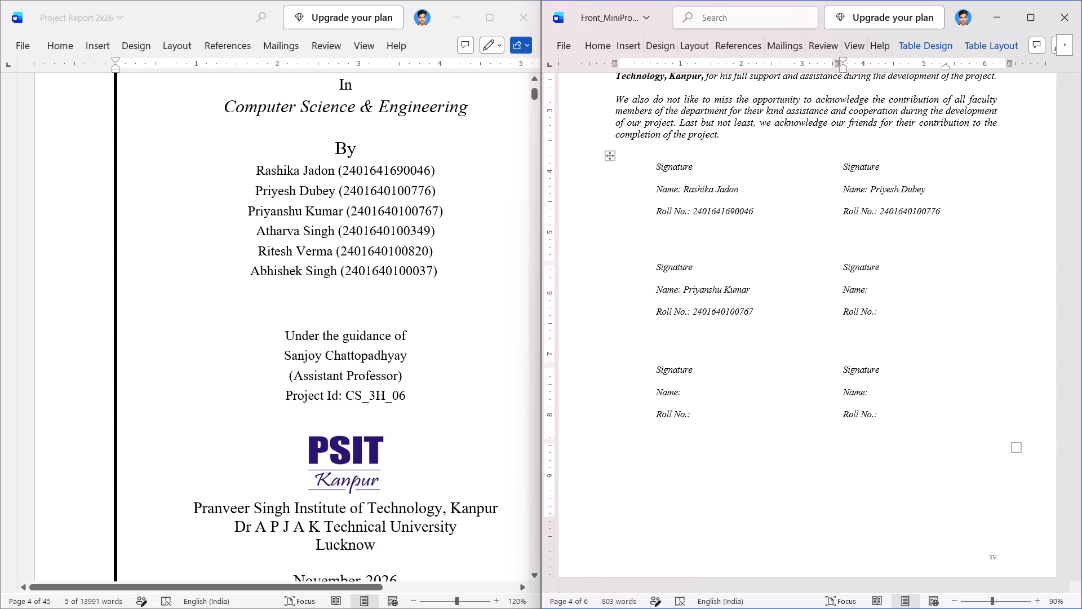
{"action": "scroll", "coordinate": [307, 355], "scroll_direction": "down", "scroll_amount": 2, "text": "ctrl"}
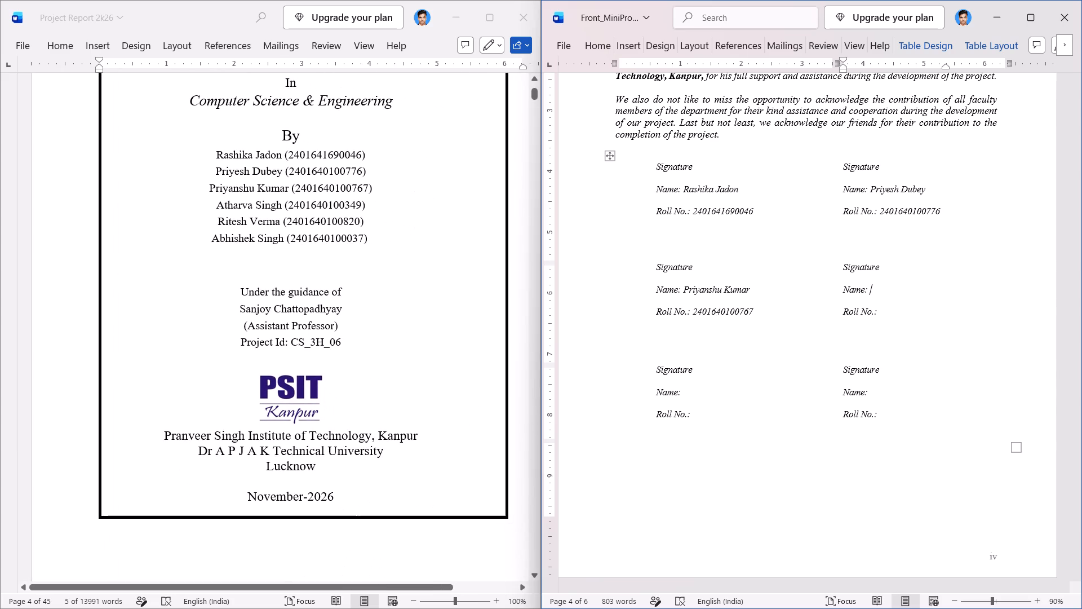
{"action": "key", "text": "alt+Tab"}
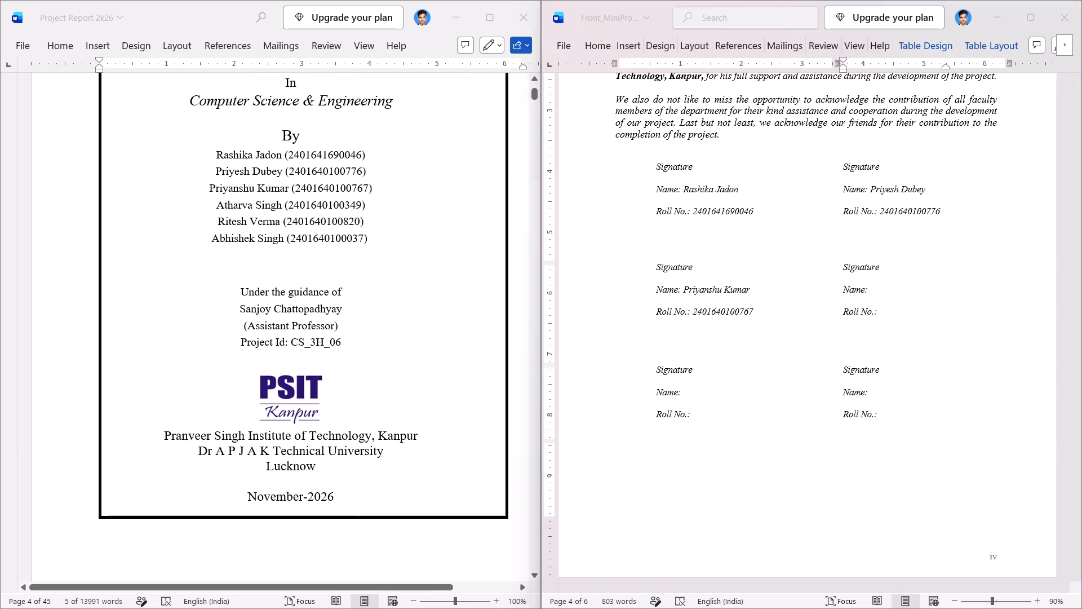
{"action": "key", "text": "alt+Tab"}
{"action": "scroll", "coordinate": [307, 355], "scroll_direction": "up", "scroll_amount": 4}
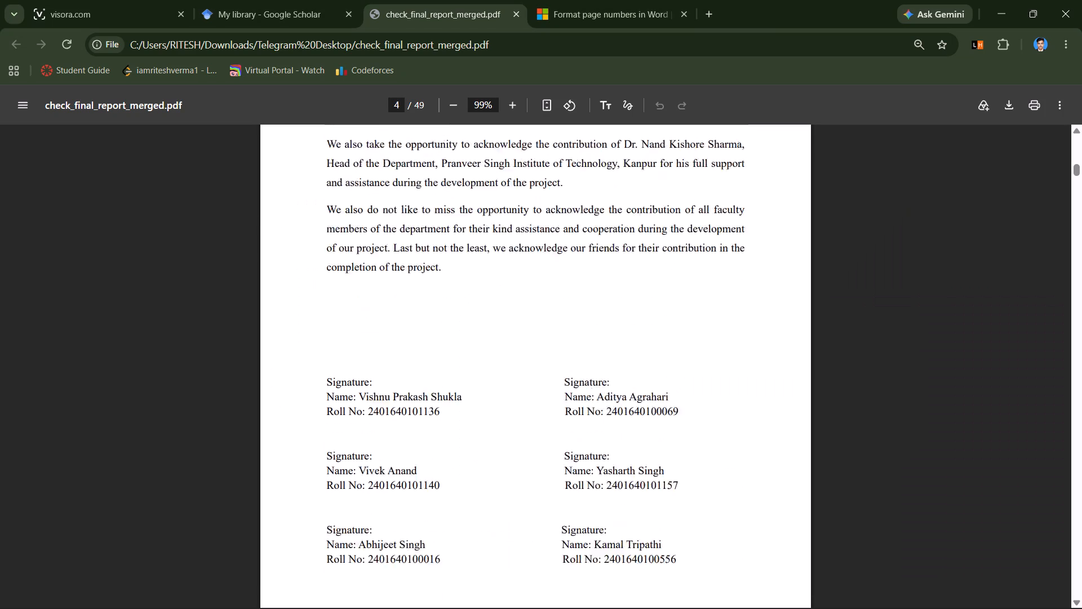
{"action": "scroll", "coordinate": [307, 355], "scroll_direction": "up", "scroll_amount": 11}
{"action": "scroll", "coordinate": [307, 355], "scroll_direction": "down", "scroll_amount": 2}
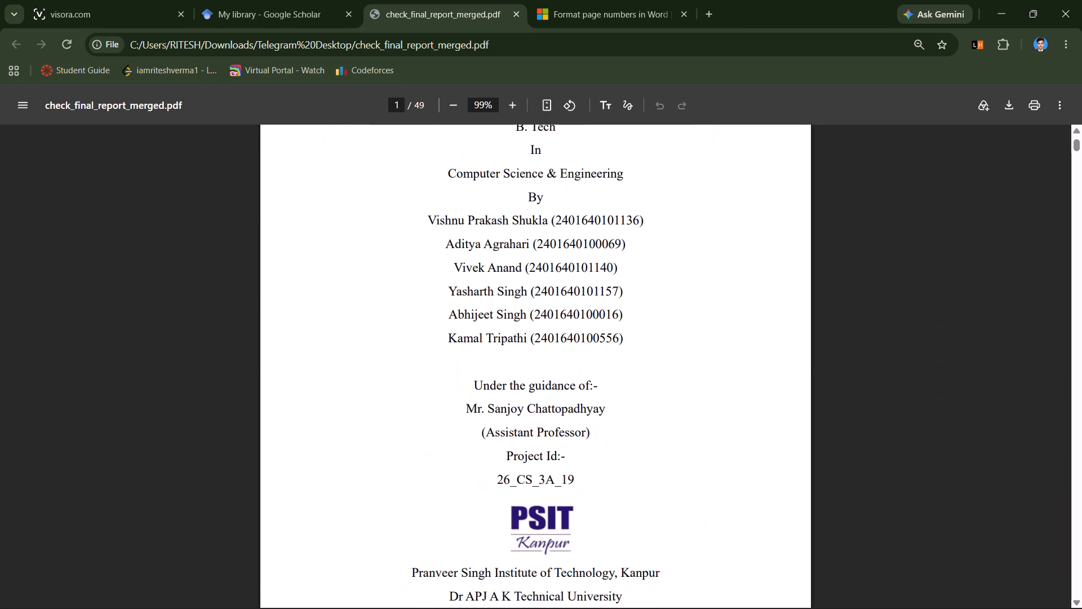
{"action": "scroll", "coordinate": [307, 355], "scroll_direction": "down", "scroll_amount": 1}
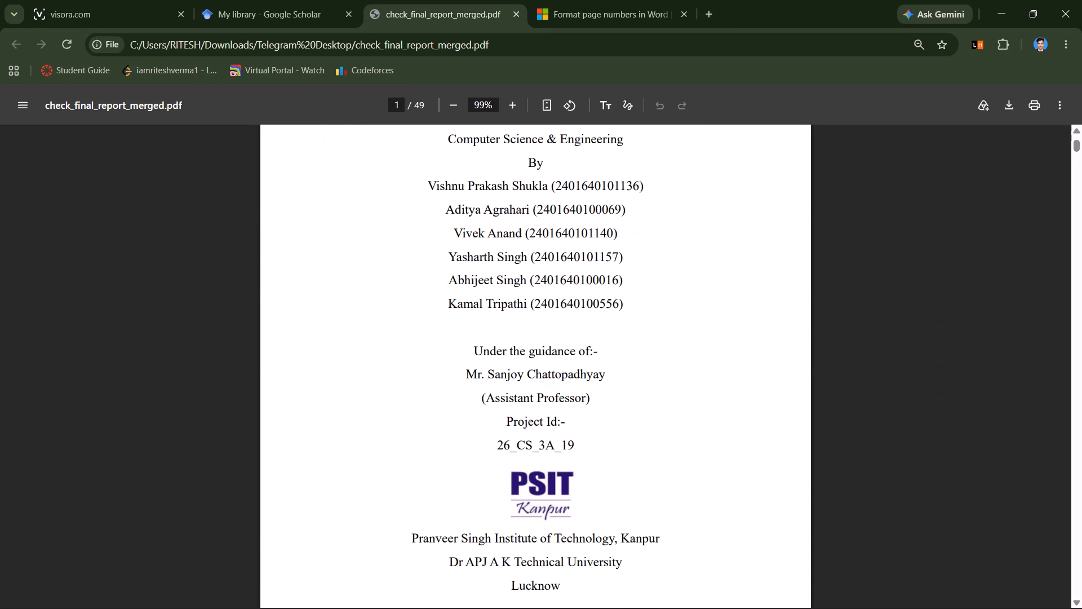
{"action": "key", "text": "alt+Tab"}
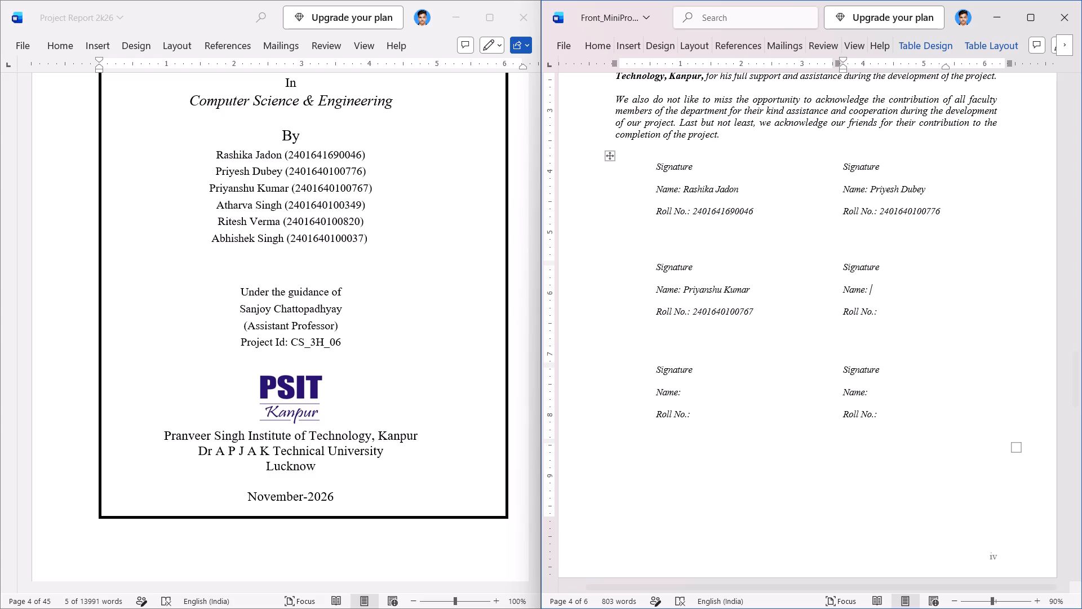
In Word, enter the fifth-listed student's name, with the surname capitalised, in the second signature block of the middle row.
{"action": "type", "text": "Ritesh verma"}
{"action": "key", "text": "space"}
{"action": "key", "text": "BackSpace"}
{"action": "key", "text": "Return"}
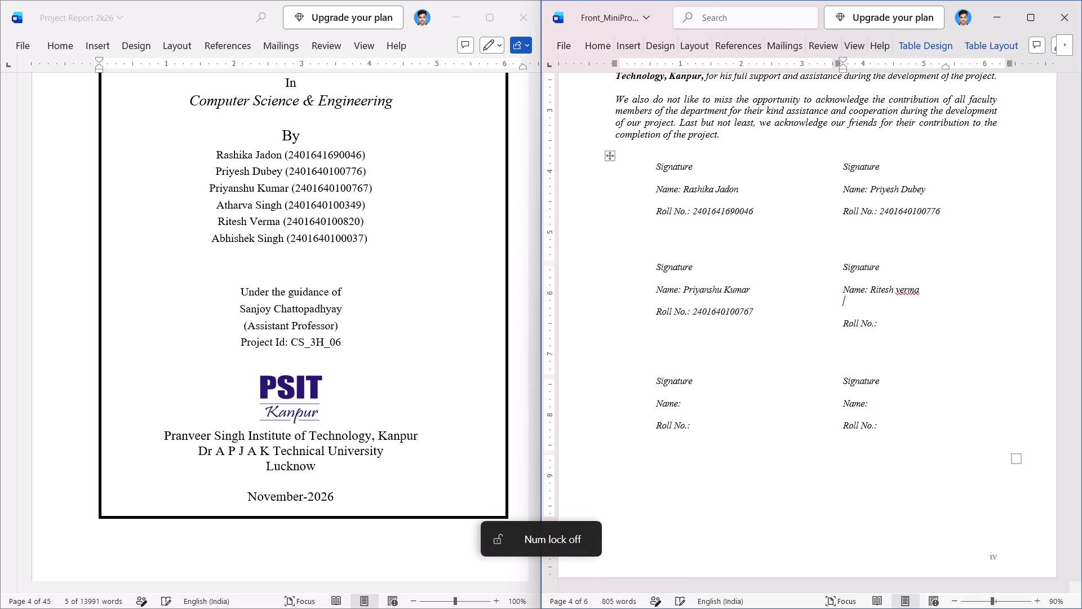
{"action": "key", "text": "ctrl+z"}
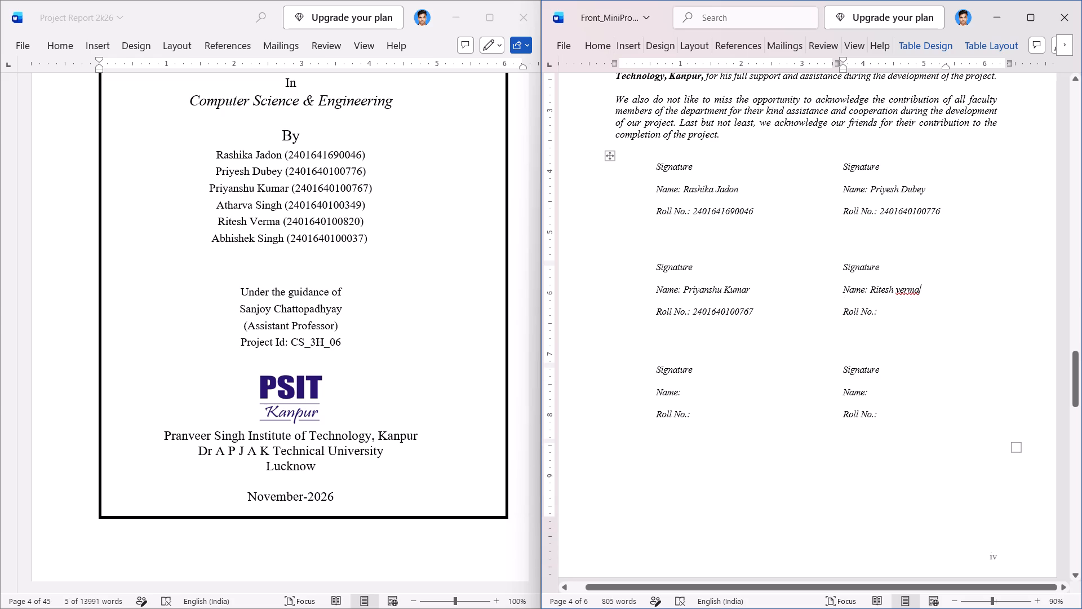
{"action": "left_click", "coordinate": [892, 314]}
{"action": "left_click", "coordinate": [928, 291]}
{"action": "key", "text": "BackSpace"}
{"action": "key", "text": "BackSpace"}
{"action": "key", "text": "BackSpace"}
{"action": "key", "text": "BackSpace"}
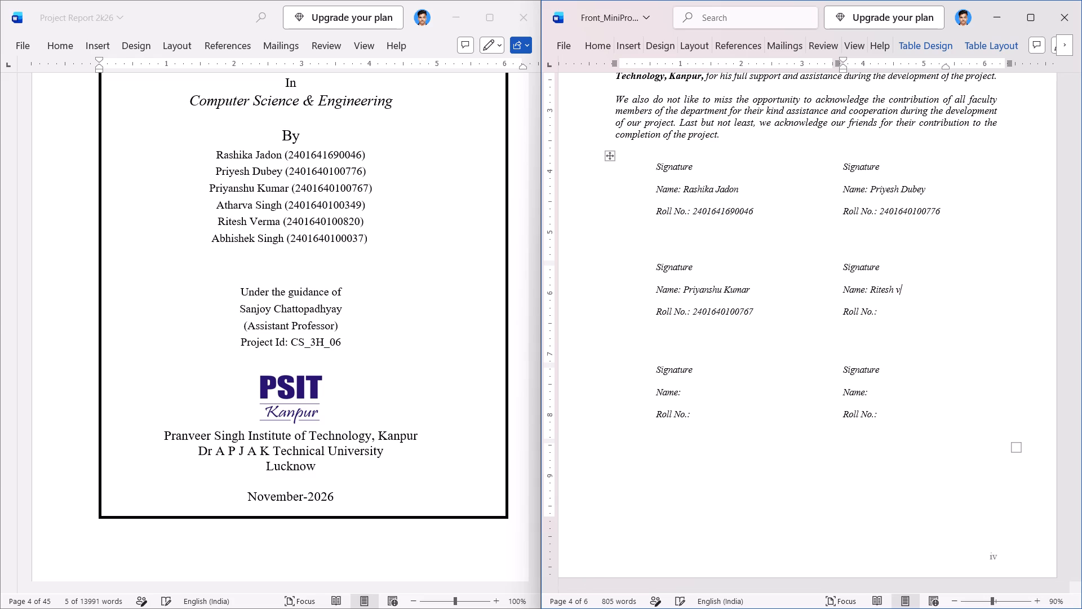
{"action": "key", "text": "BackSpace"}
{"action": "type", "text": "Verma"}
Enter the fifth-listed student's roll number in the second signature block of the middle row.
{"action": "left_click", "coordinate": [894, 311]}
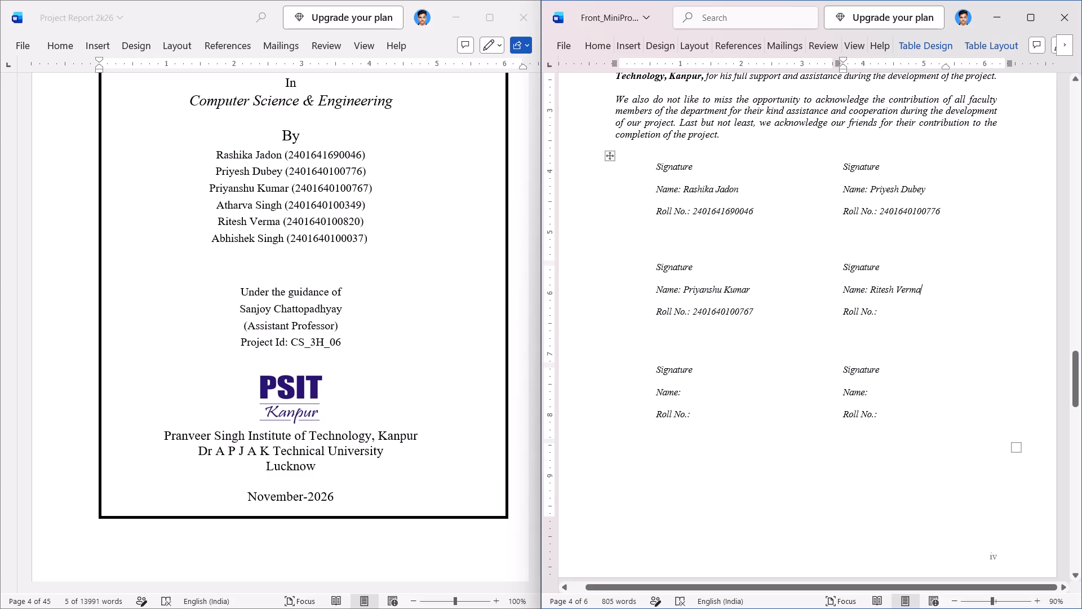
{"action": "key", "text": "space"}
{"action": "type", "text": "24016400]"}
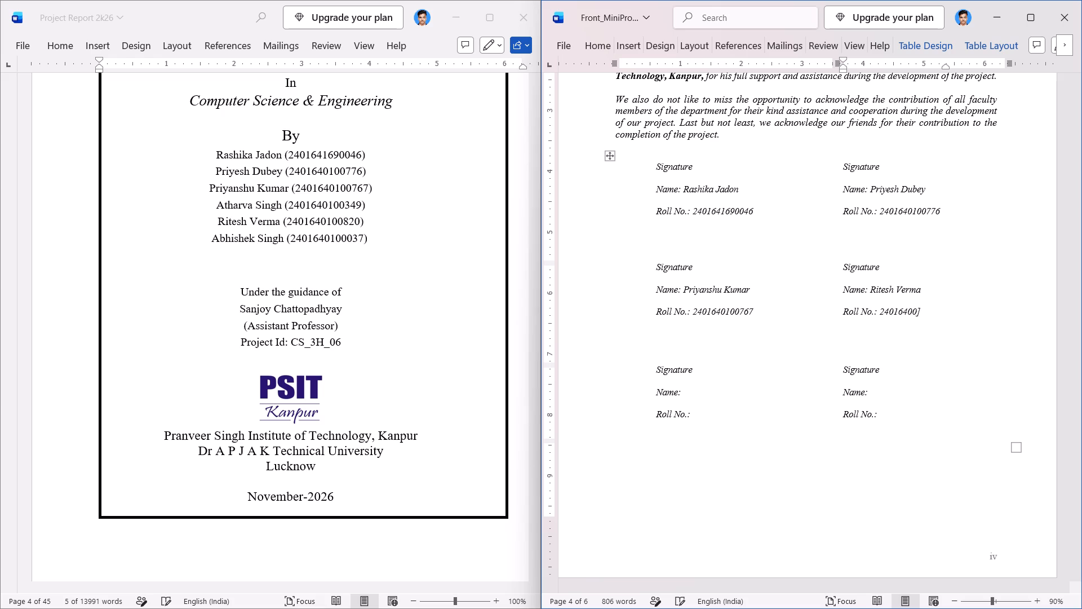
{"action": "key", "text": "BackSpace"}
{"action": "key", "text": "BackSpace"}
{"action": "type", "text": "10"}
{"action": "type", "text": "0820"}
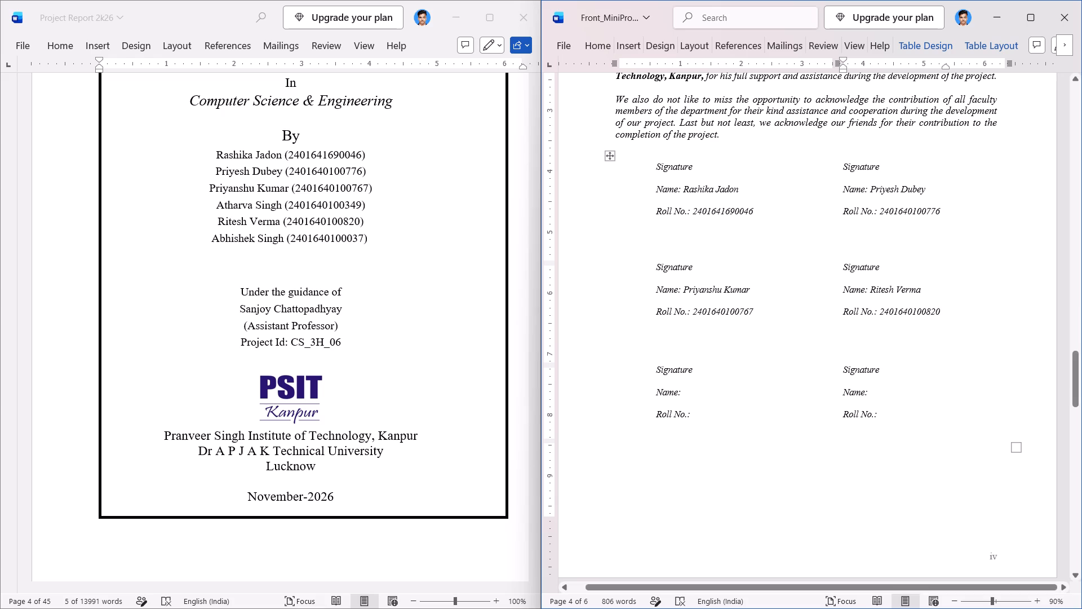
Enter the sixth-listed student's name in the first signature block of the bottom row.
{"action": "left_click", "coordinate": [691, 392]}
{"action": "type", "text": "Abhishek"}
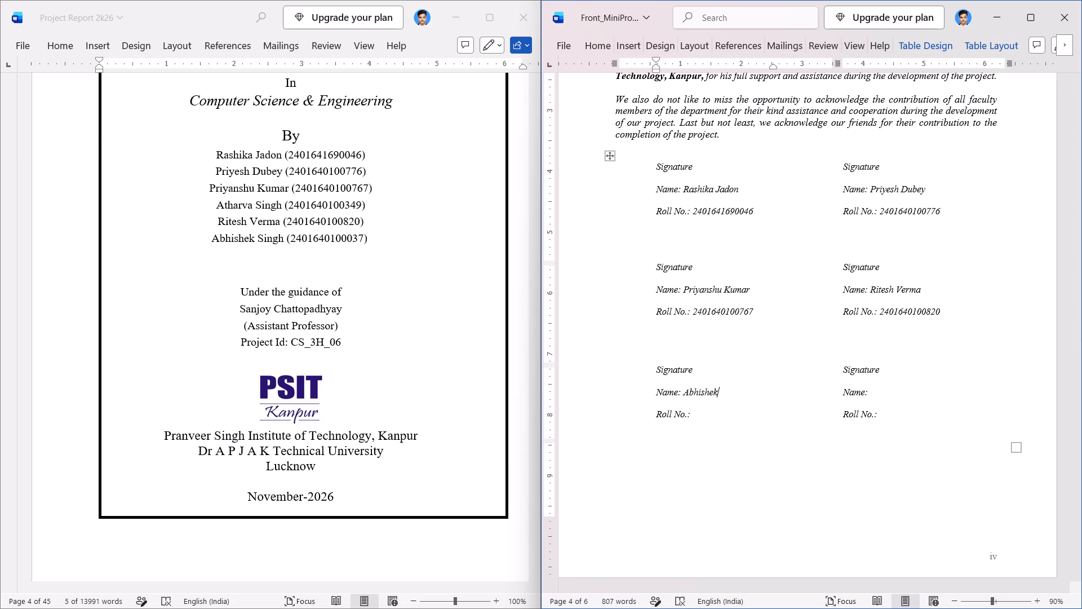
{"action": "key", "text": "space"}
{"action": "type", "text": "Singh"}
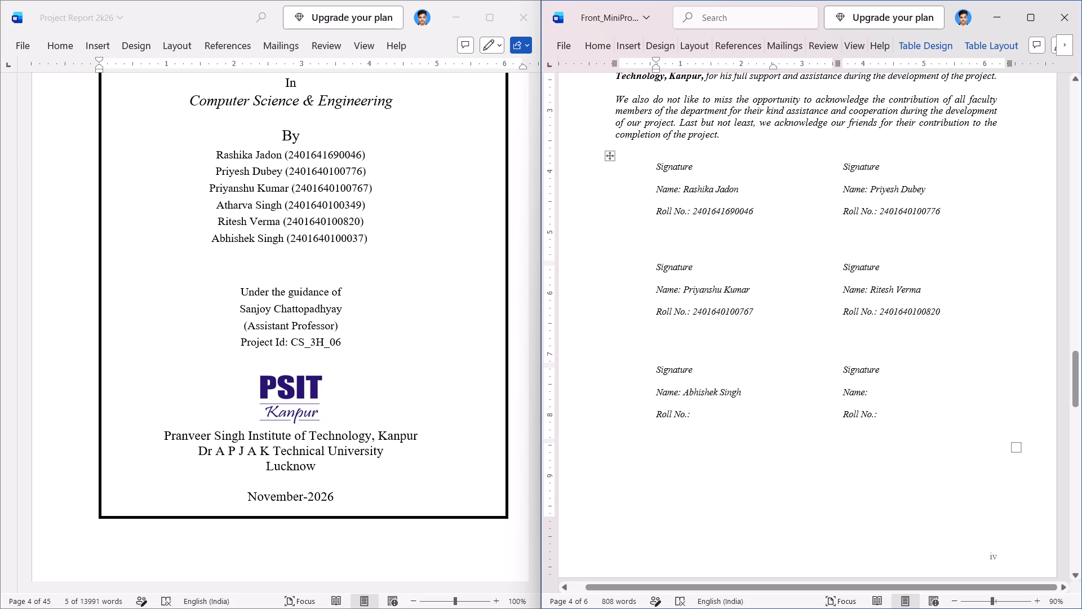
Enter the sixth-listed student's roll number in the first signature block of the bottom row.
{"action": "left_click", "coordinate": [698, 413]}
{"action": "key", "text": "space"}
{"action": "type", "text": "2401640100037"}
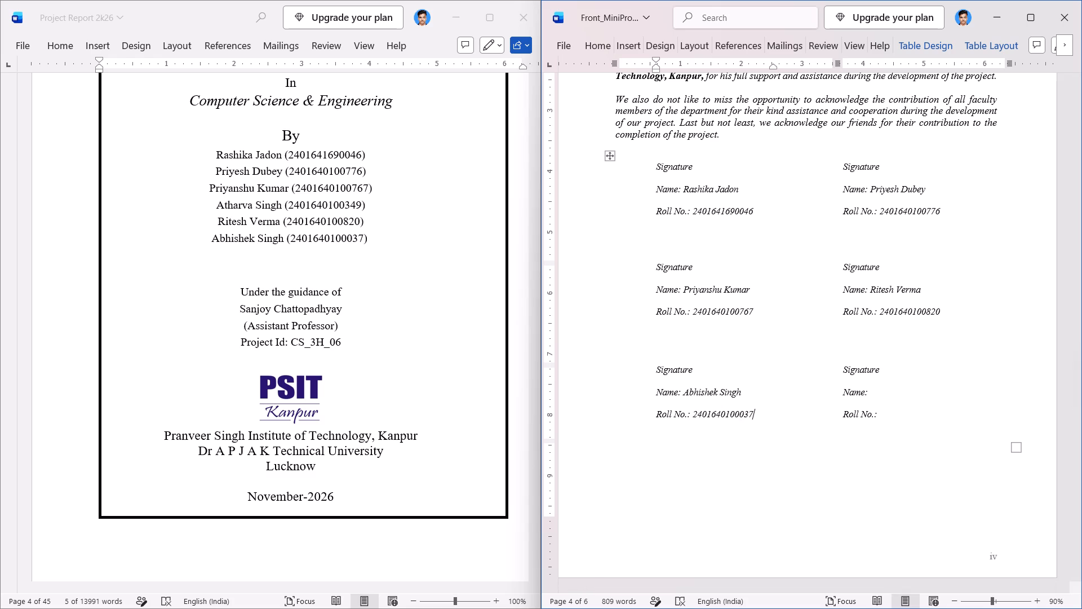
Enter the fourth-listed student's roll number in the second signature block of the bottom row.
{"action": "scroll", "coordinate": [698, 413], "scroll_direction": "up", "scroll_amount": 6}
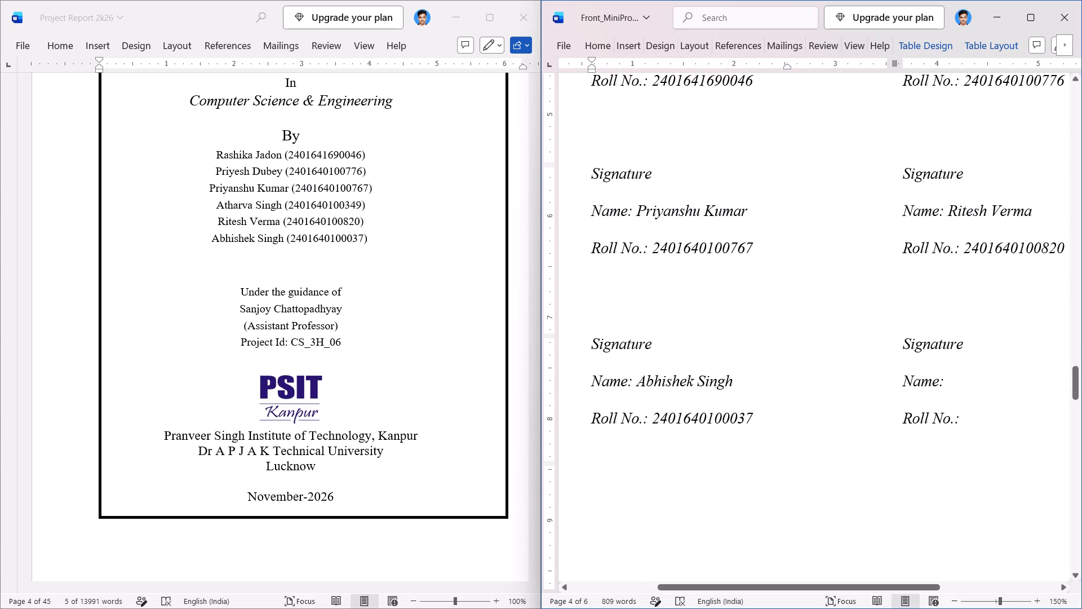
{"action": "left_click", "coordinate": [985, 422]}
{"action": "scroll", "coordinate": [985, 422], "scroll_direction": "left", "scroll_amount": 1}
{"action": "scroll", "coordinate": [985, 422], "scroll_direction": "right", "scroll_amount": 1}
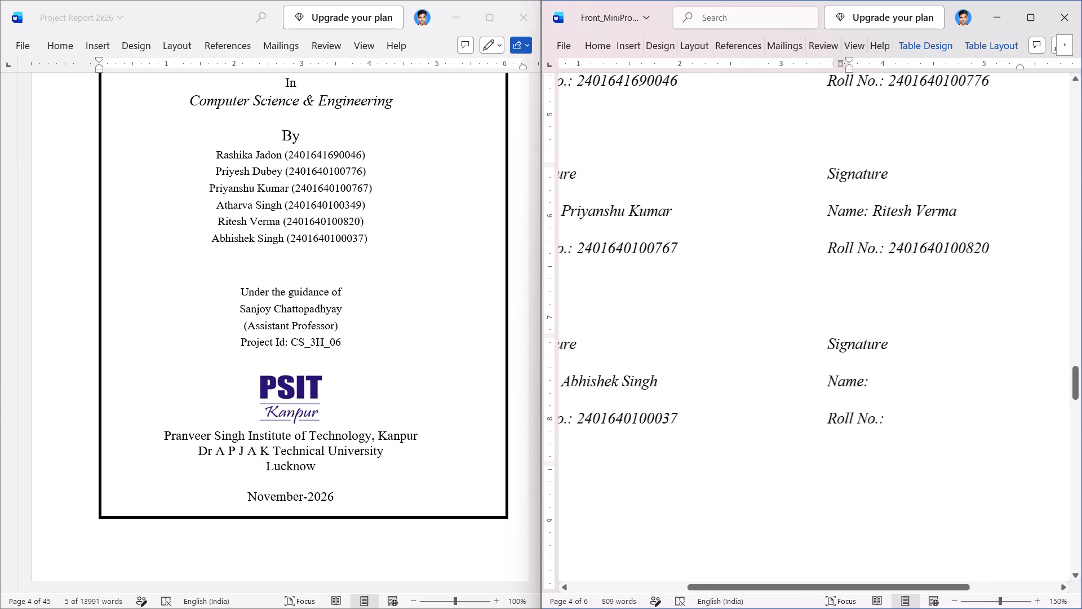
{"action": "scroll", "coordinate": [985, 422], "scroll_direction": "right", "scroll_amount": 1}
{"action": "scroll", "coordinate": [985, 422], "scroll_direction": "left", "scroll_amount": 1}
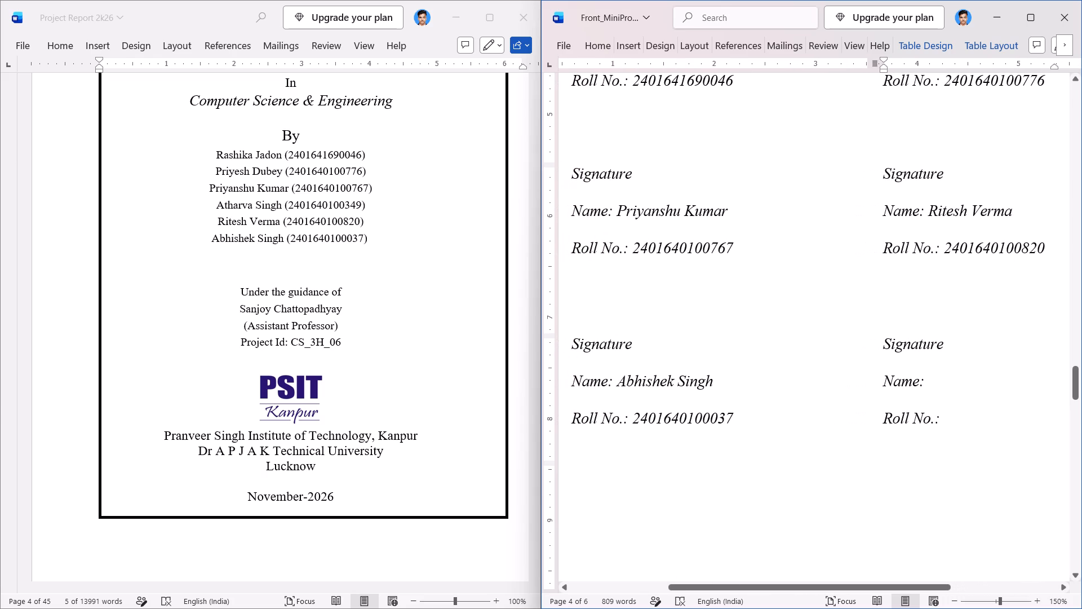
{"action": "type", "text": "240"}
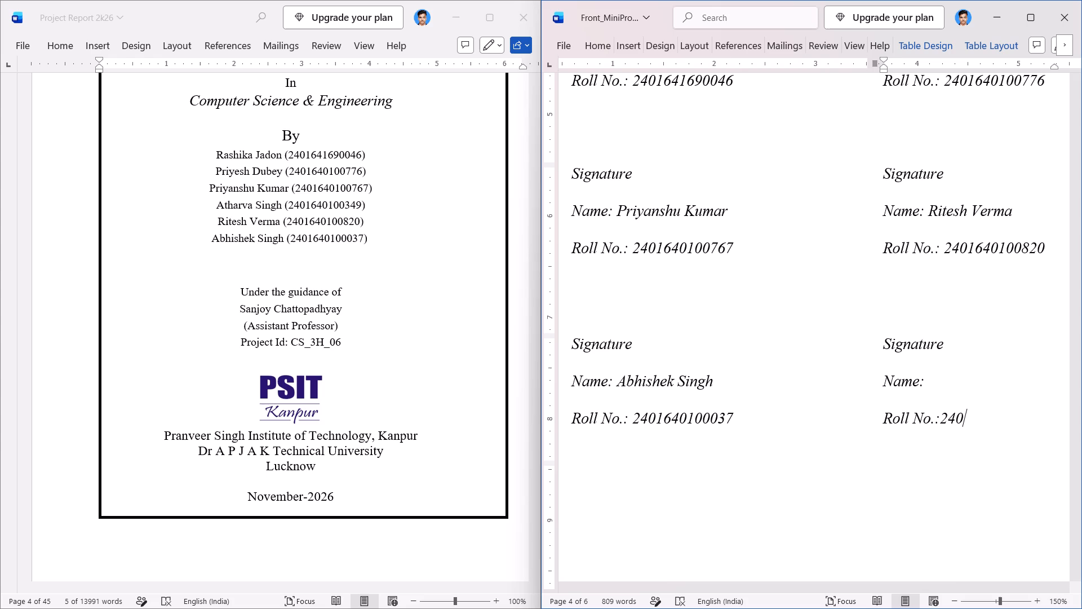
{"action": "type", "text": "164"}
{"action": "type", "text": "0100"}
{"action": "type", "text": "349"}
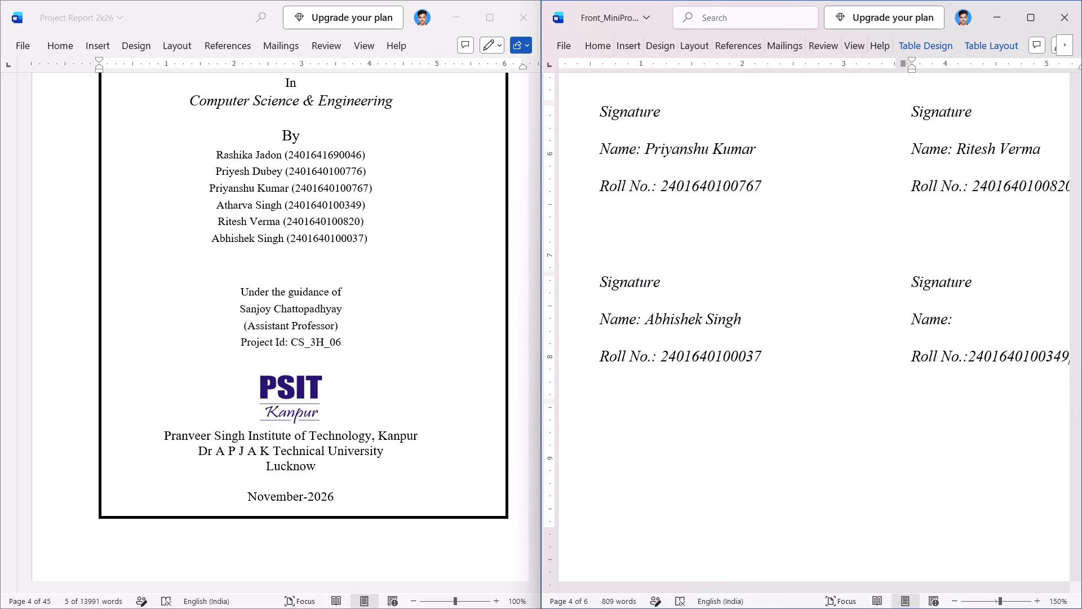
{"action": "scroll", "coordinate": [977, 429], "scroll_direction": "left", "scroll_amount": 1}
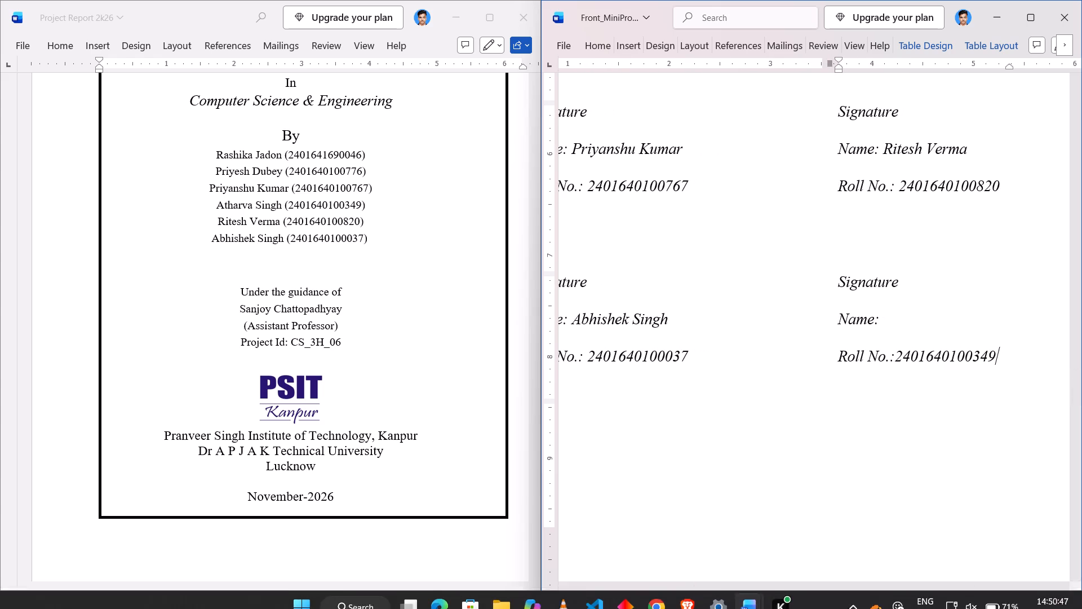
Switch to Chrome and view the Page numbering section of the Microsoft support article on Word page numbers.
{"action": "left_click", "coordinate": [655, 601]}
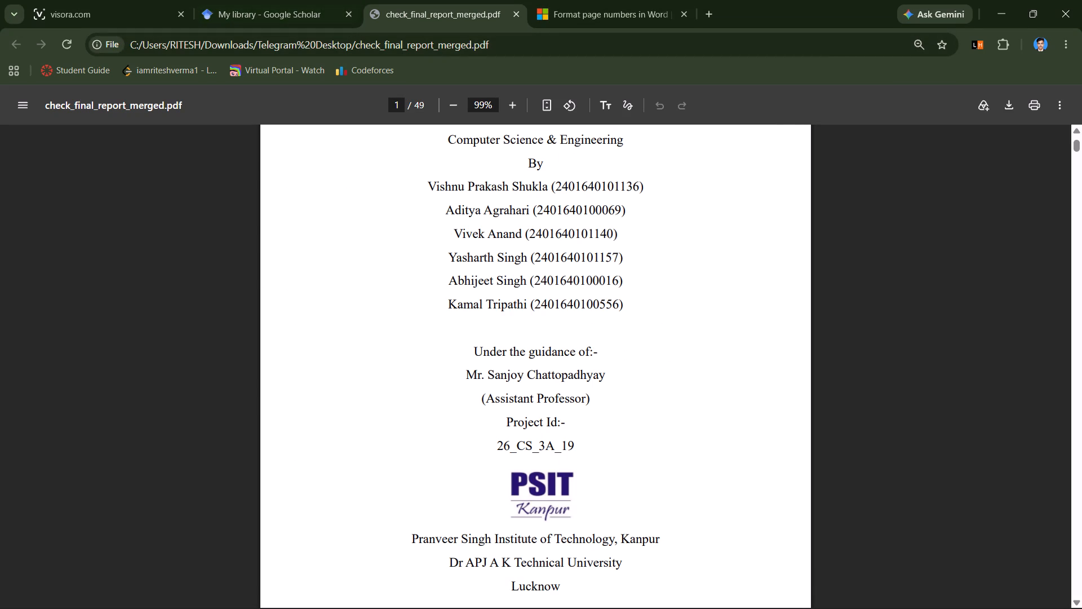
{"action": "left_click", "coordinate": [592, 0]}
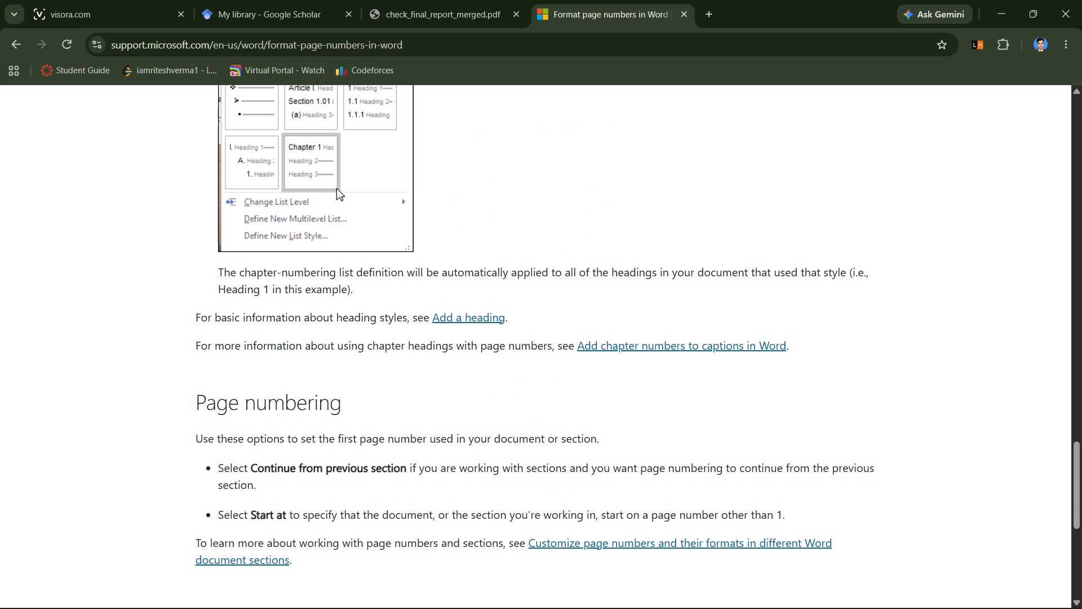
{"action": "scroll", "coordinate": [427, 184], "scroll_direction": "down", "scroll_amount": 3}
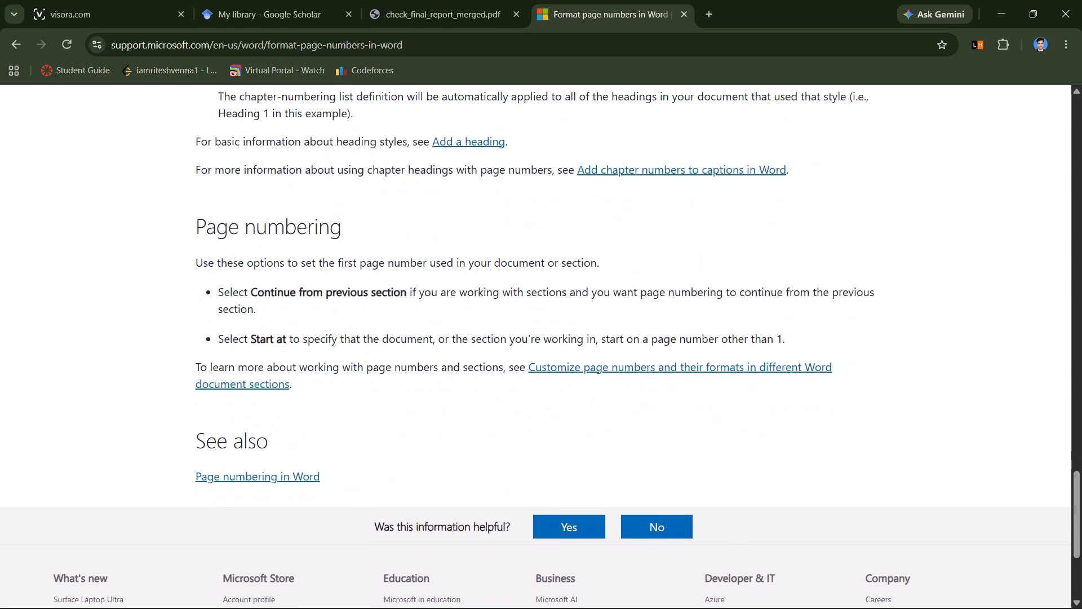
{"action": "scroll", "coordinate": [427, 184], "scroll_direction": "up", "scroll_amount": 2}
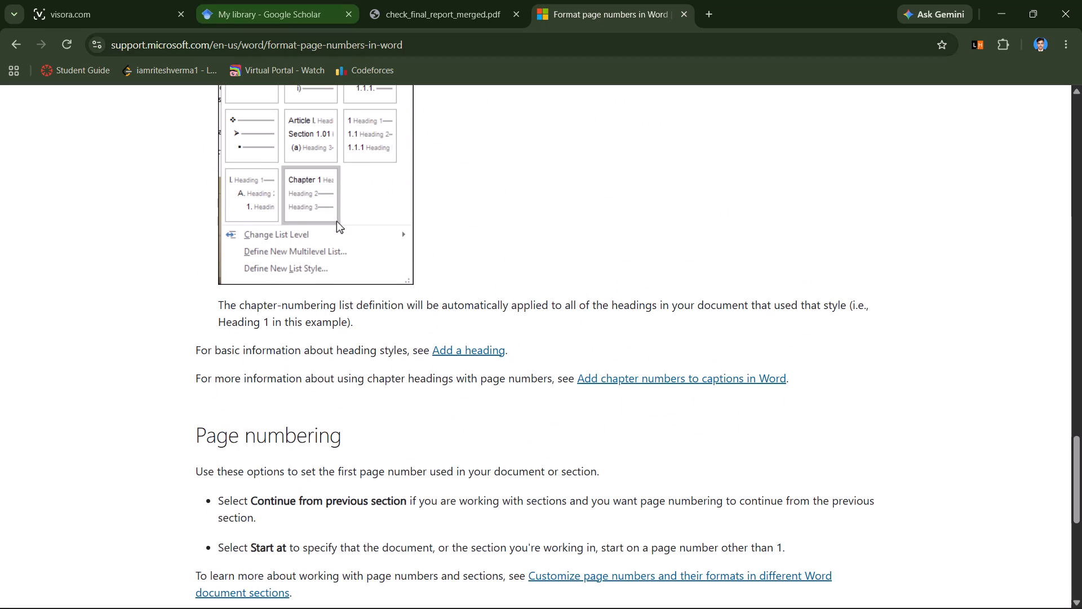
{"action": "left_click", "coordinate": [709, 20]}
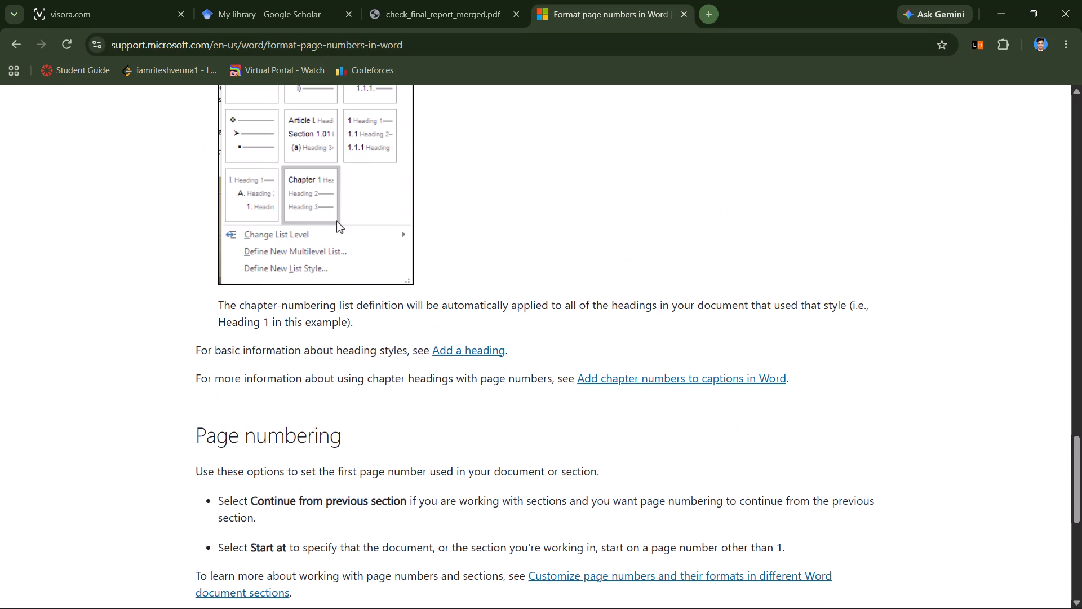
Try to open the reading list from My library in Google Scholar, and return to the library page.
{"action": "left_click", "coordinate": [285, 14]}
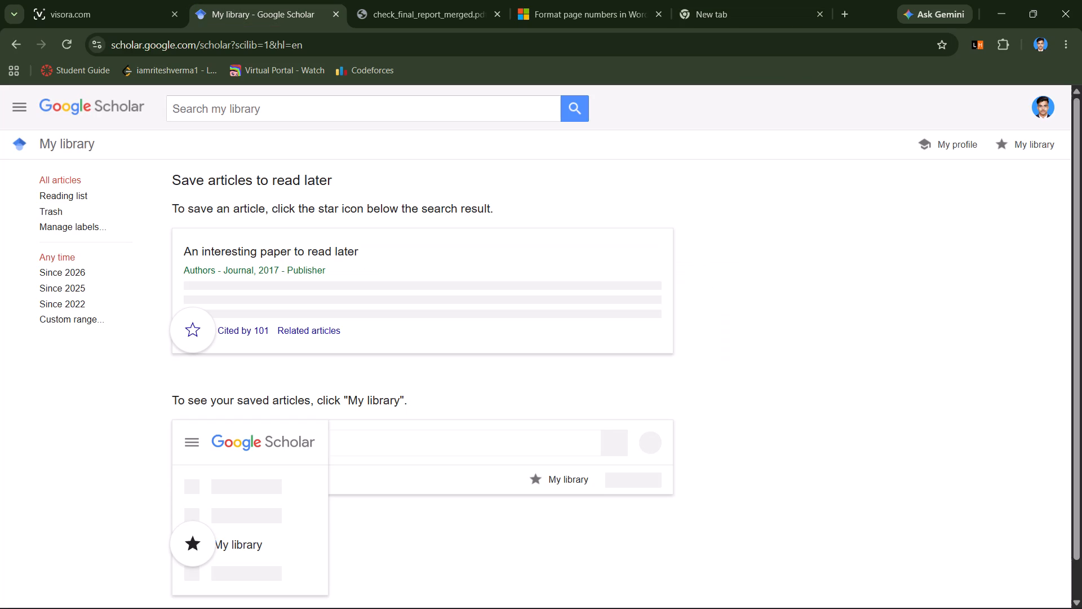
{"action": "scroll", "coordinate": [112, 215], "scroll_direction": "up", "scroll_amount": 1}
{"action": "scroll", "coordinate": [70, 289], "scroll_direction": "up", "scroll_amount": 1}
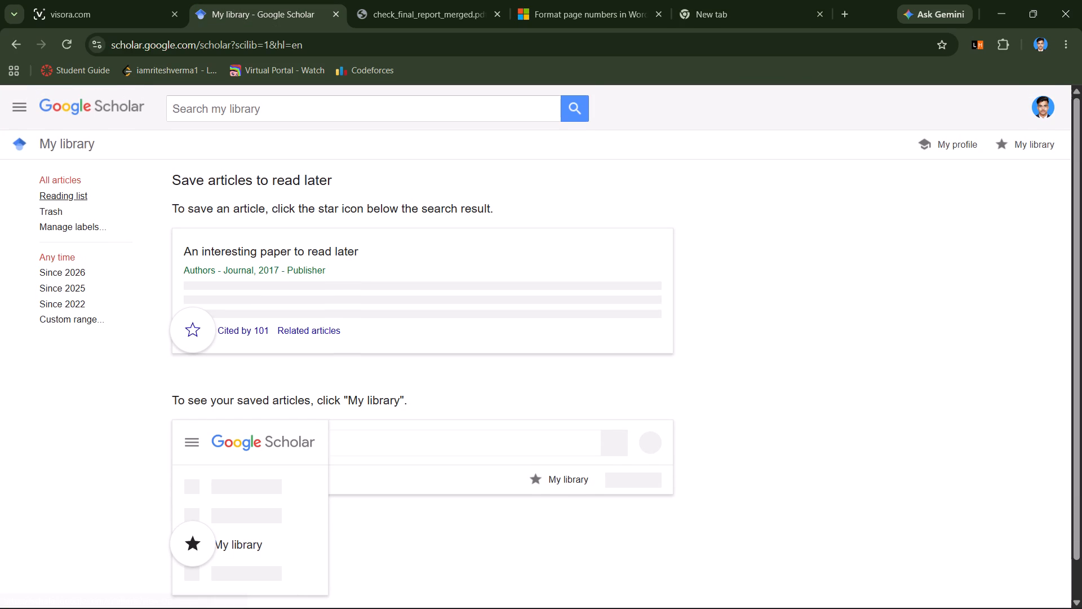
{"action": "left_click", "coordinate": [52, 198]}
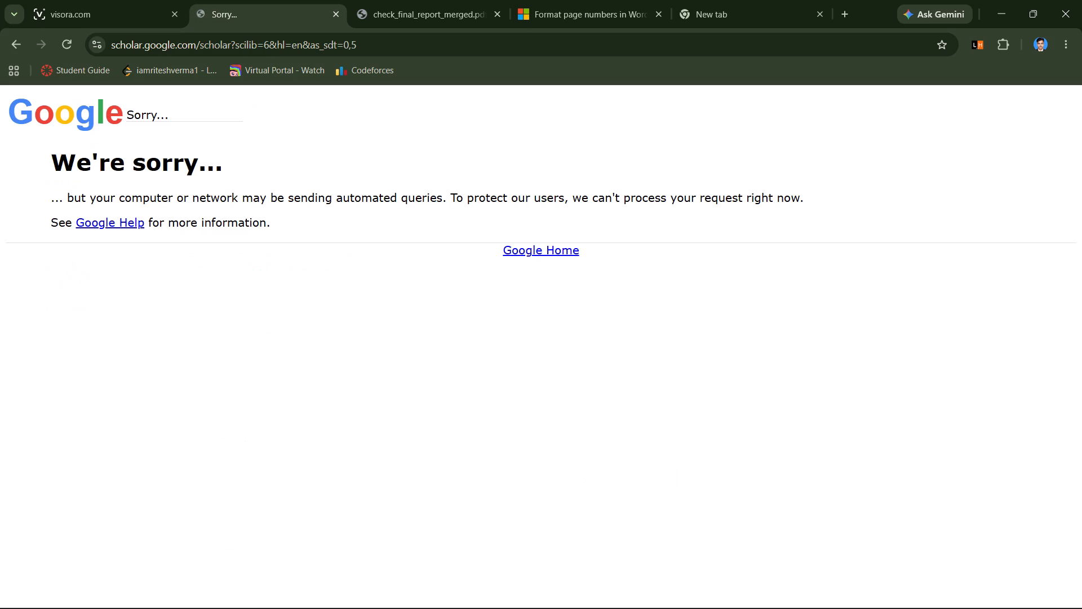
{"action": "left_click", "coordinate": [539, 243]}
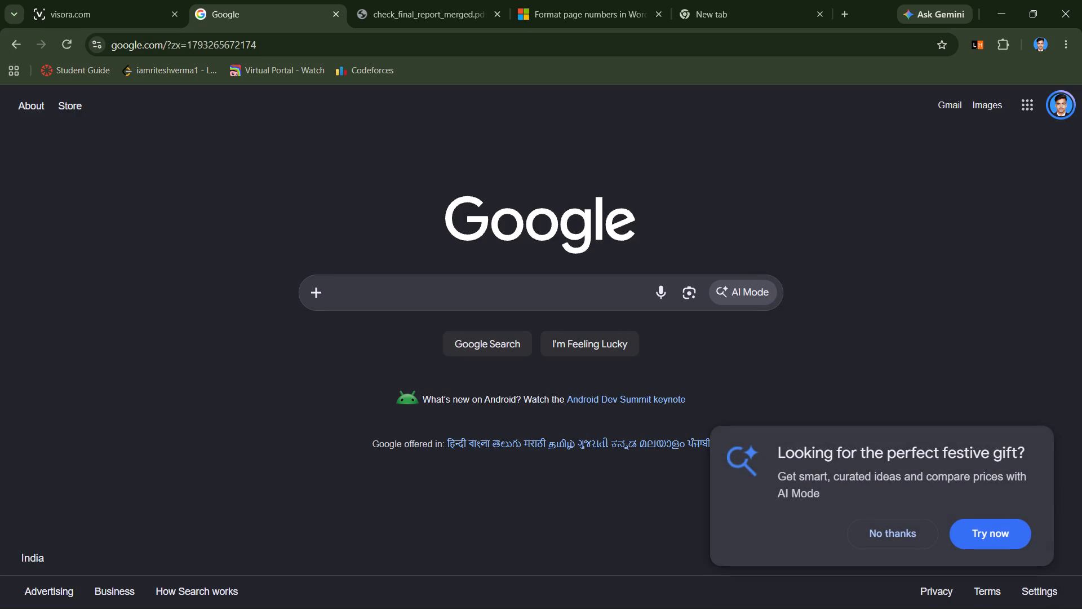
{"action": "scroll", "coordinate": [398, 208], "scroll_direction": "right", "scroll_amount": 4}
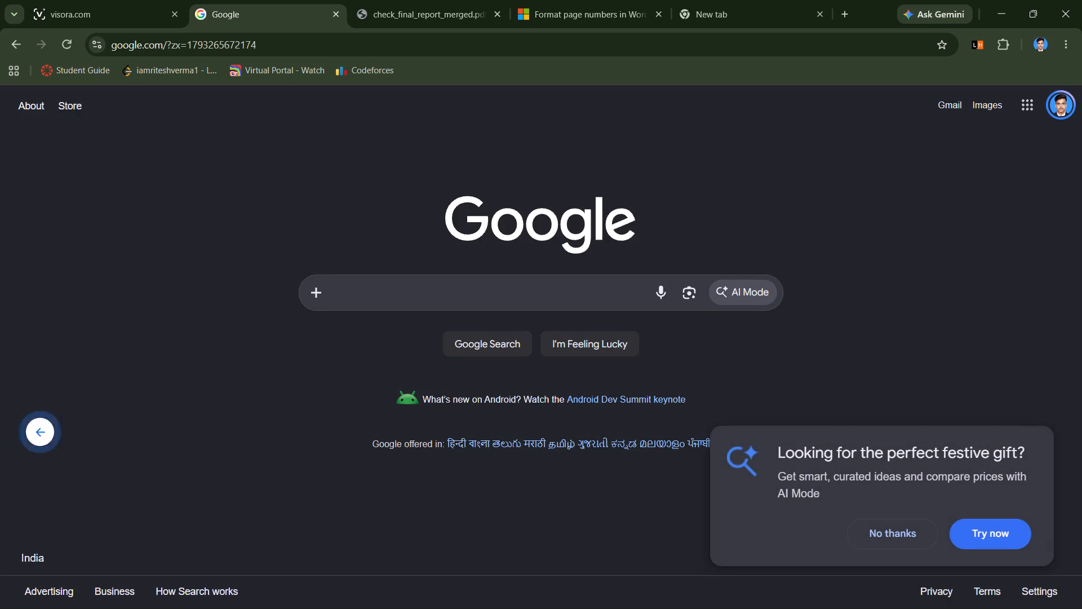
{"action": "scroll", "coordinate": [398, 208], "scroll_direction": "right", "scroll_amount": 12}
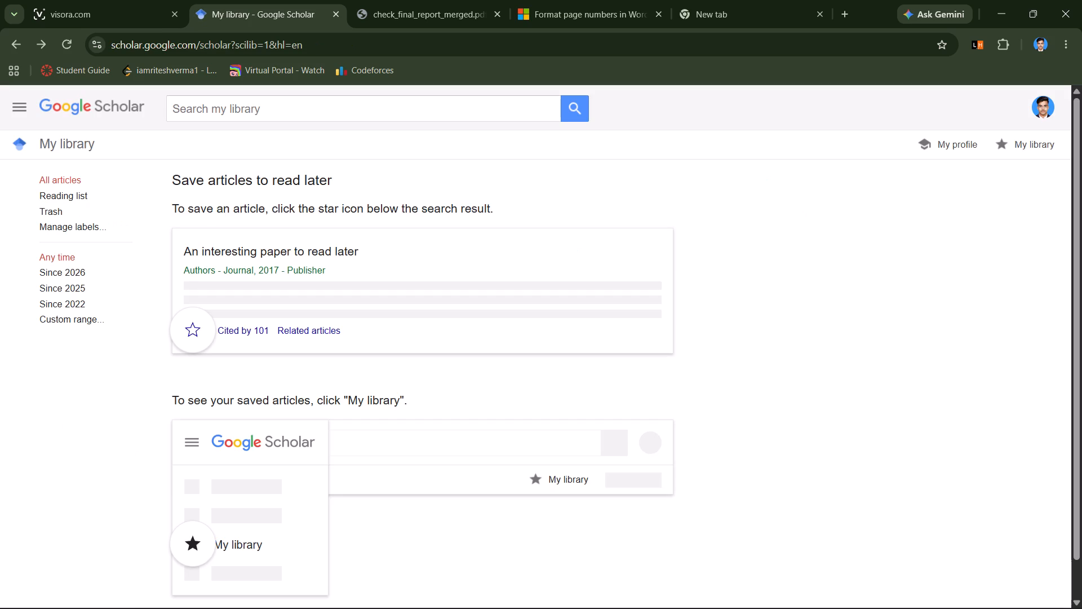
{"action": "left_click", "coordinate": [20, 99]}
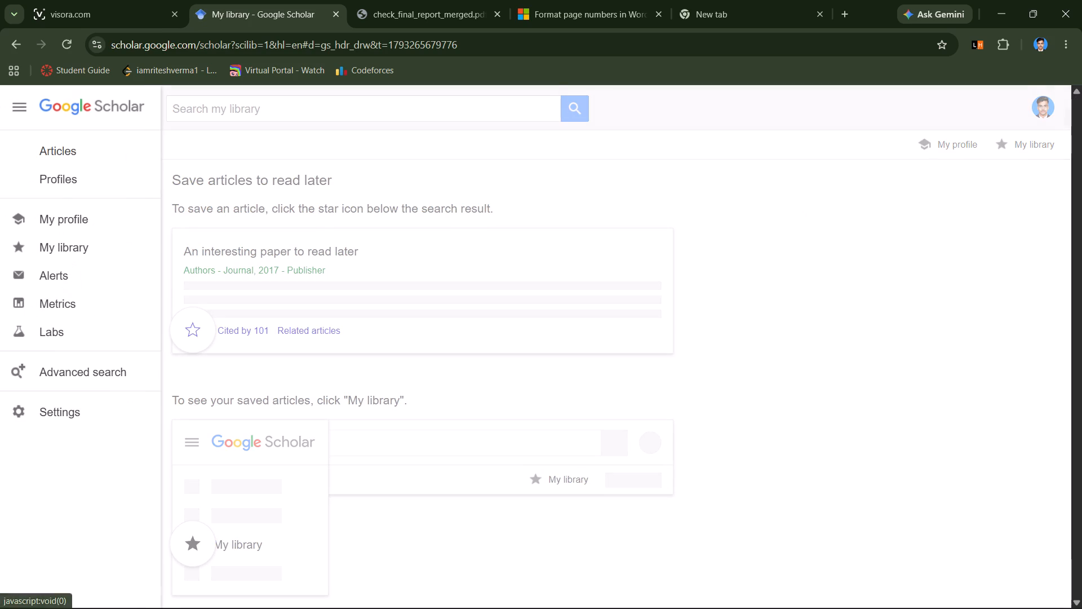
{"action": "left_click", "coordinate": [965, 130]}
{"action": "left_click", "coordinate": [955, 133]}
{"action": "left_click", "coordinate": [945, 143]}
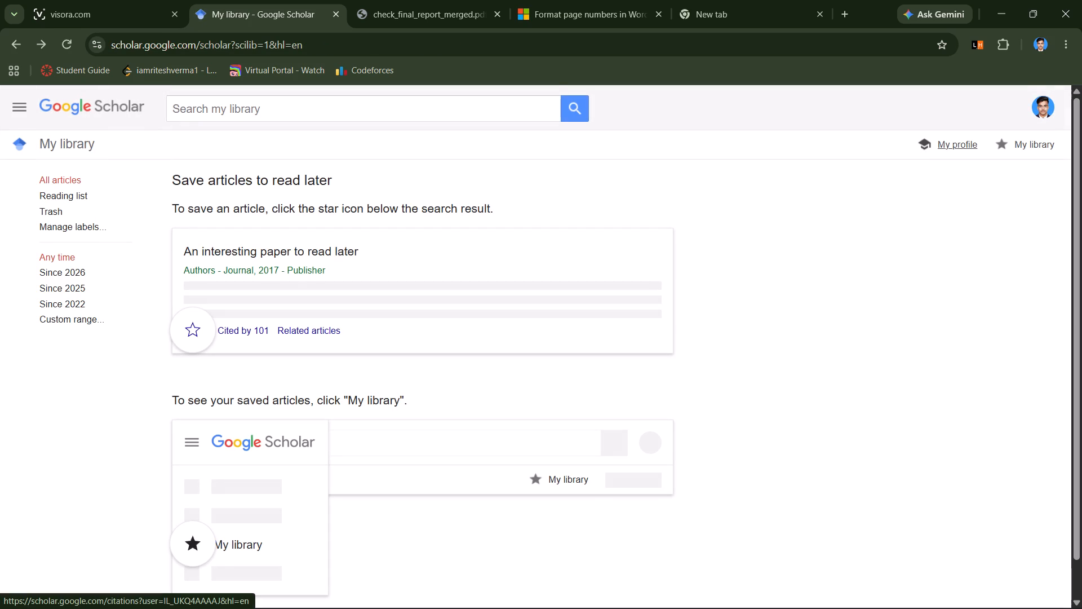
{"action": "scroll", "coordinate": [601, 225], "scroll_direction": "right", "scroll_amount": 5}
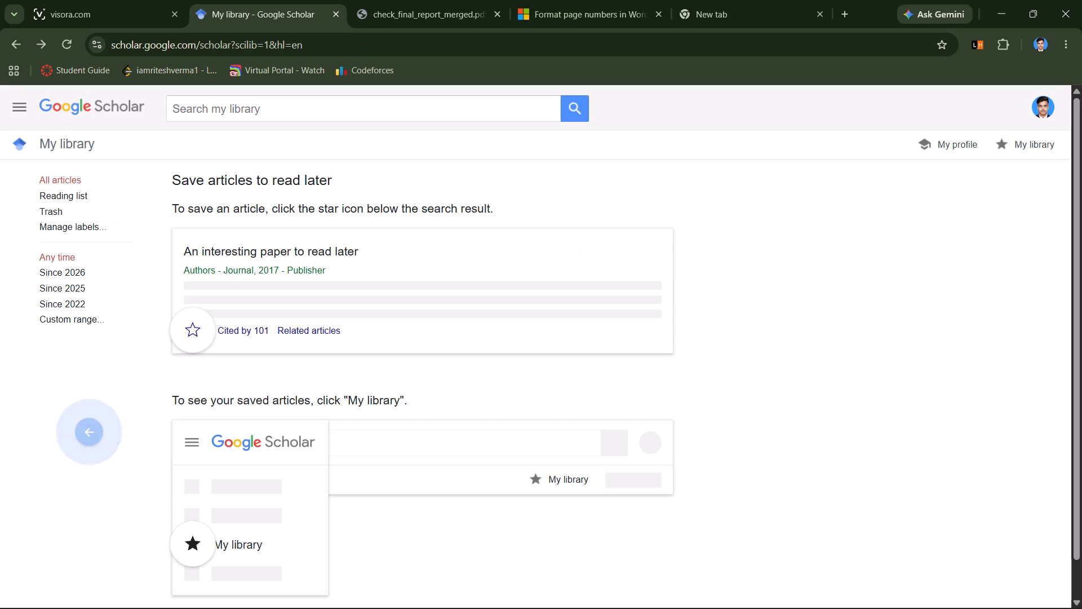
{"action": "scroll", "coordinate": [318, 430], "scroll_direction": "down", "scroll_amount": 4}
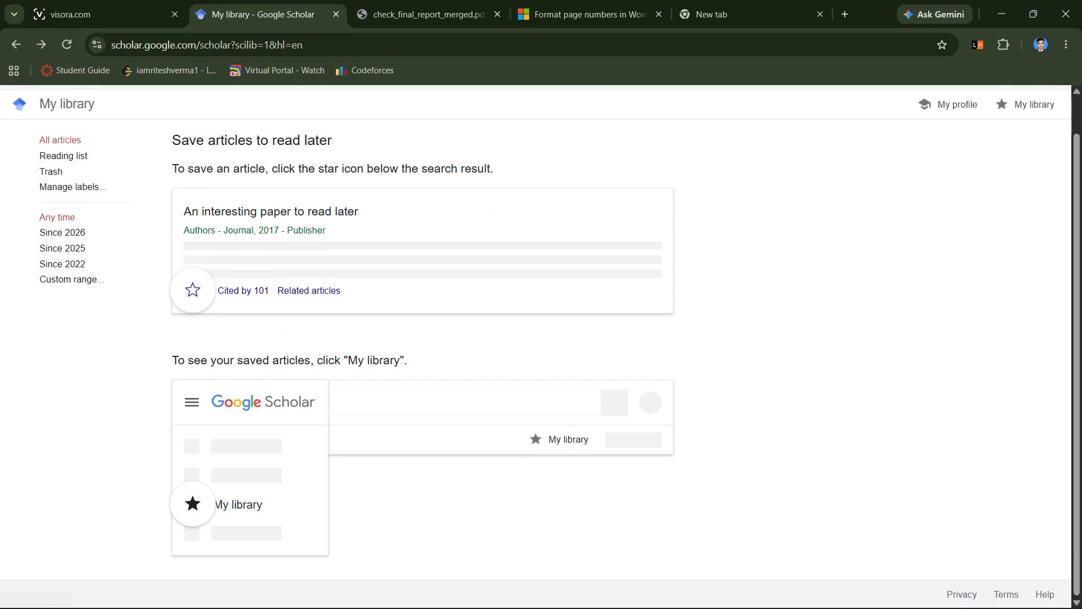
Reload the My library page in Google Scholar.
{"action": "left_click", "coordinate": [65, 38]}
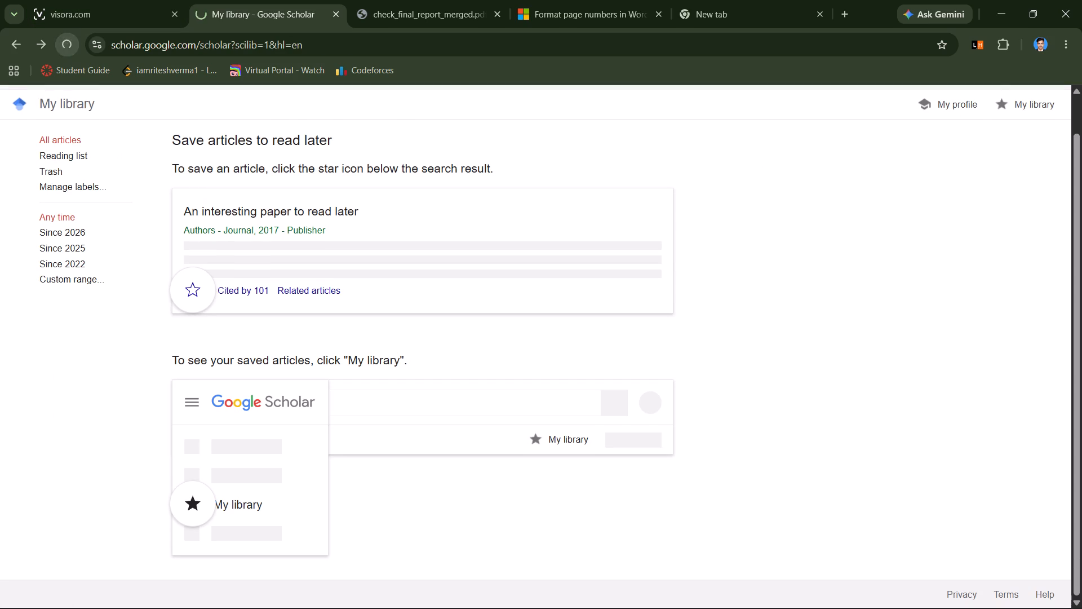
{"action": "left_click", "coordinate": [65, 38]}
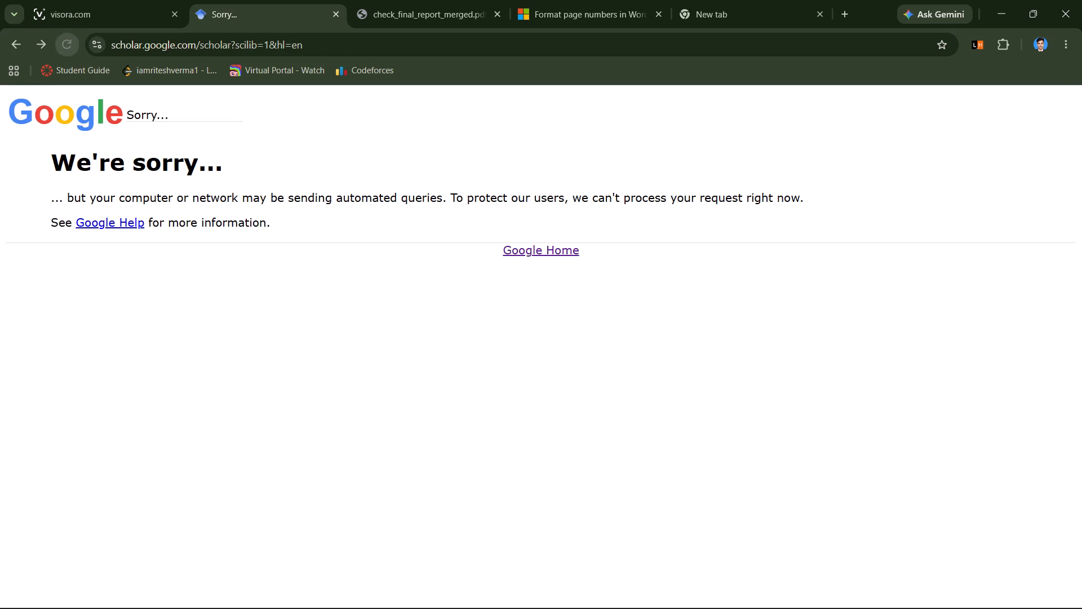
{"action": "left_click", "coordinate": [65, 38]}
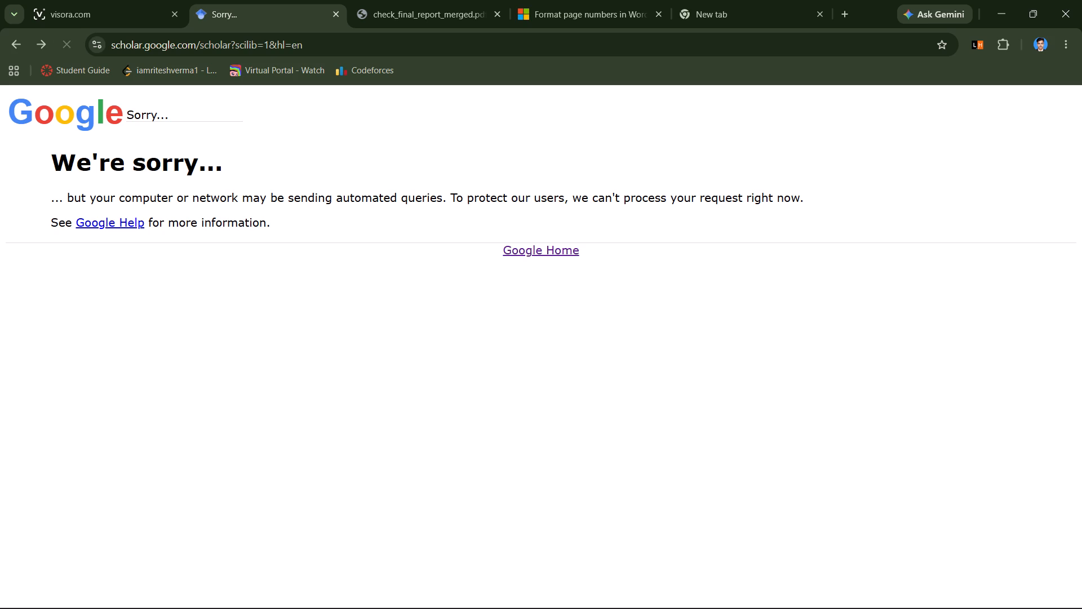
{"action": "left_click", "coordinate": [65, 38]}
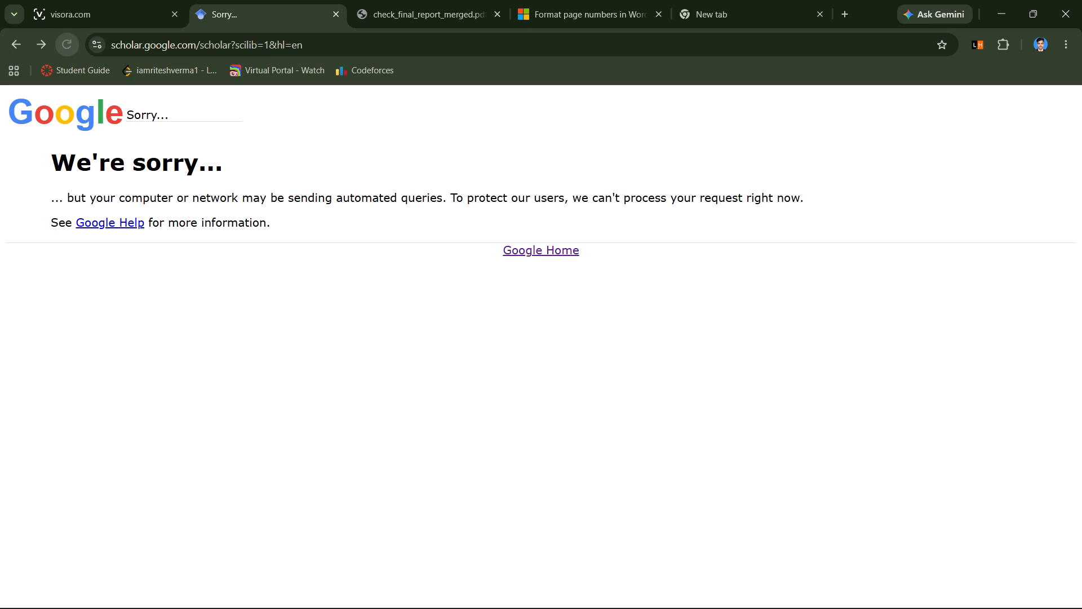
{"action": "left_click", "coordinate": [65, 38]}
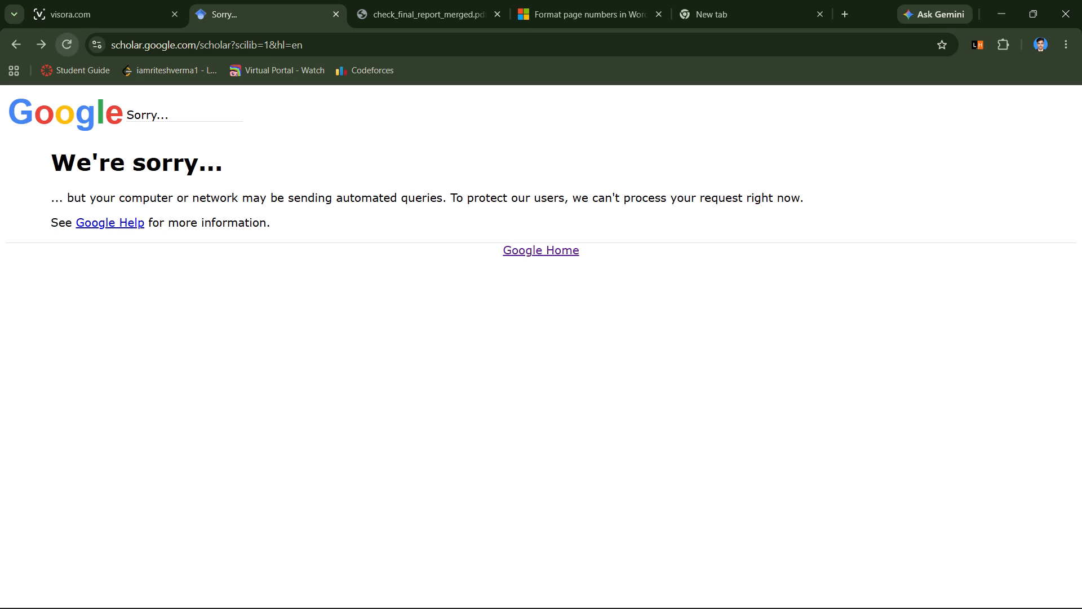
{"action": "left_click", "coordinate": [65, 38]}
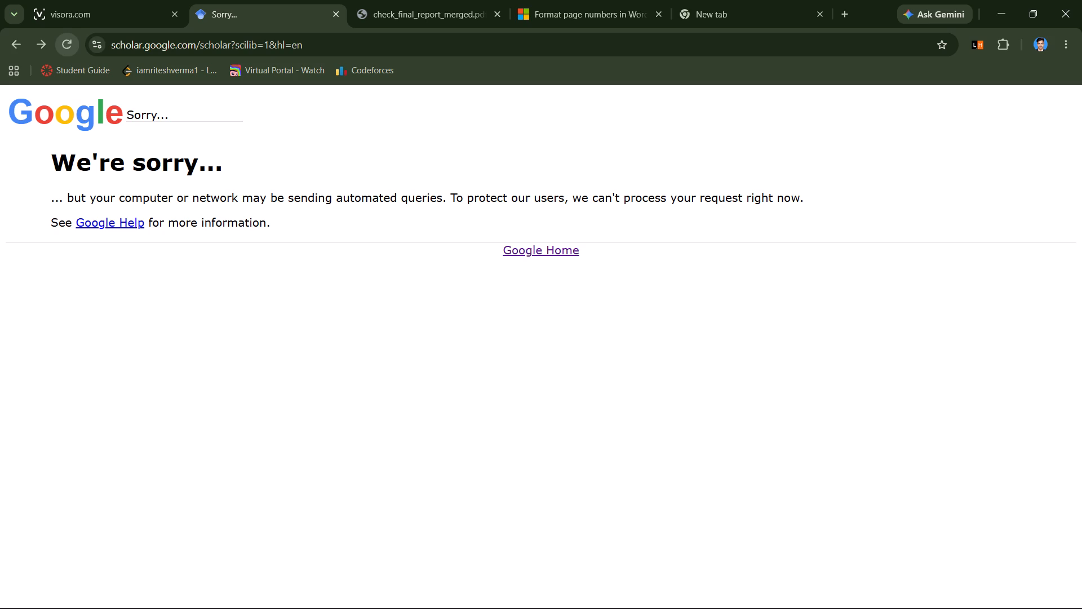
{"action": "left_click", "coordinate": [65, 38]}
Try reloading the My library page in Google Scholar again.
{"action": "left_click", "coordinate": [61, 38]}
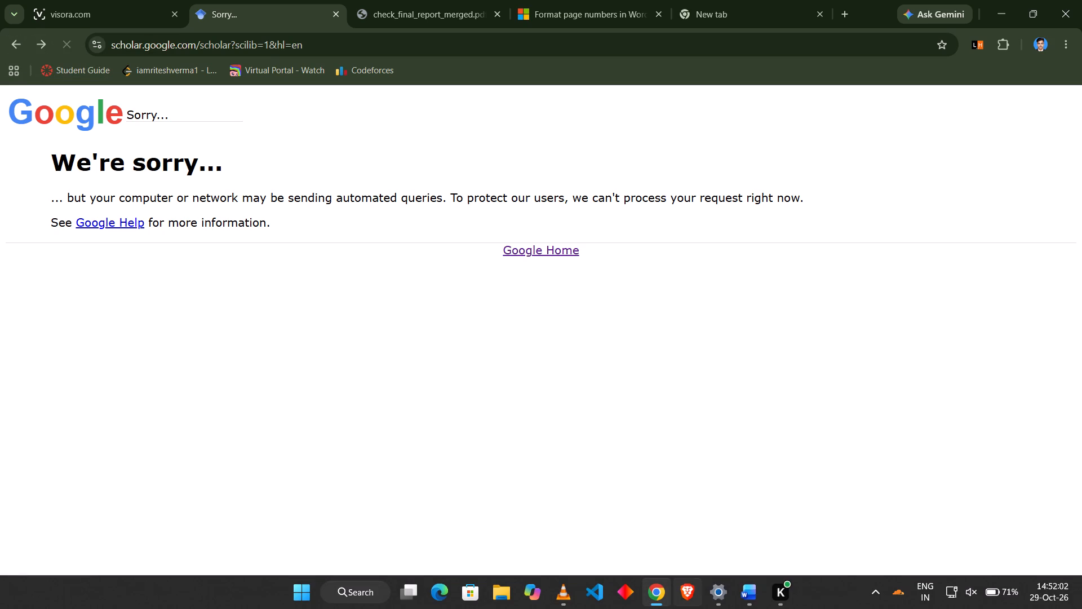
Switch to Cloudflare One Client, disconnect its connection, and return to Chrome.
{"action": "left_click", "coordinate": [894, 590]}
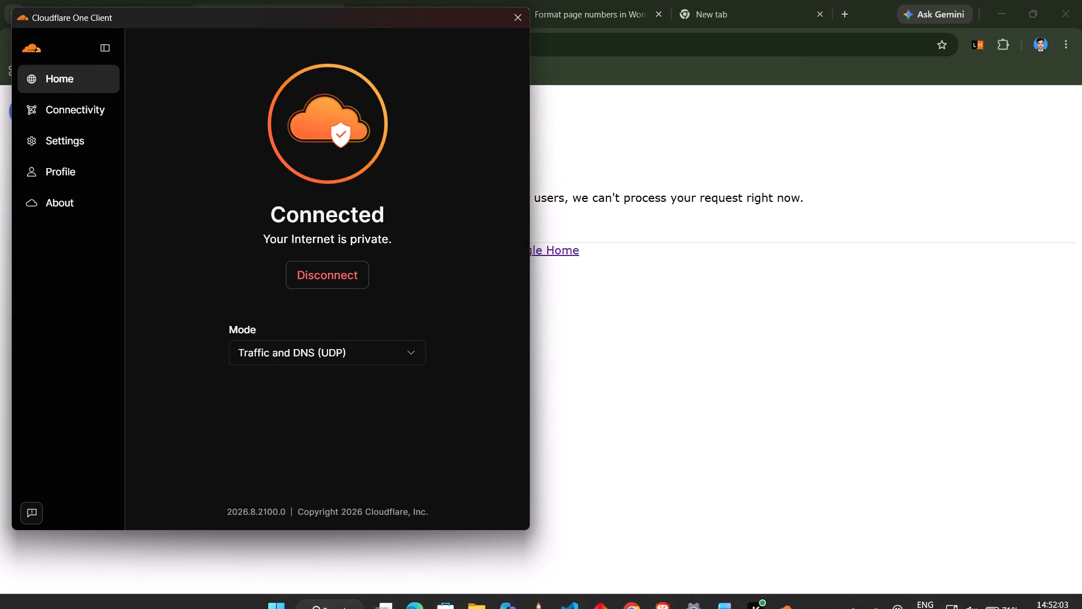
{"action": "left_click", "coordinate": [320, 271]}
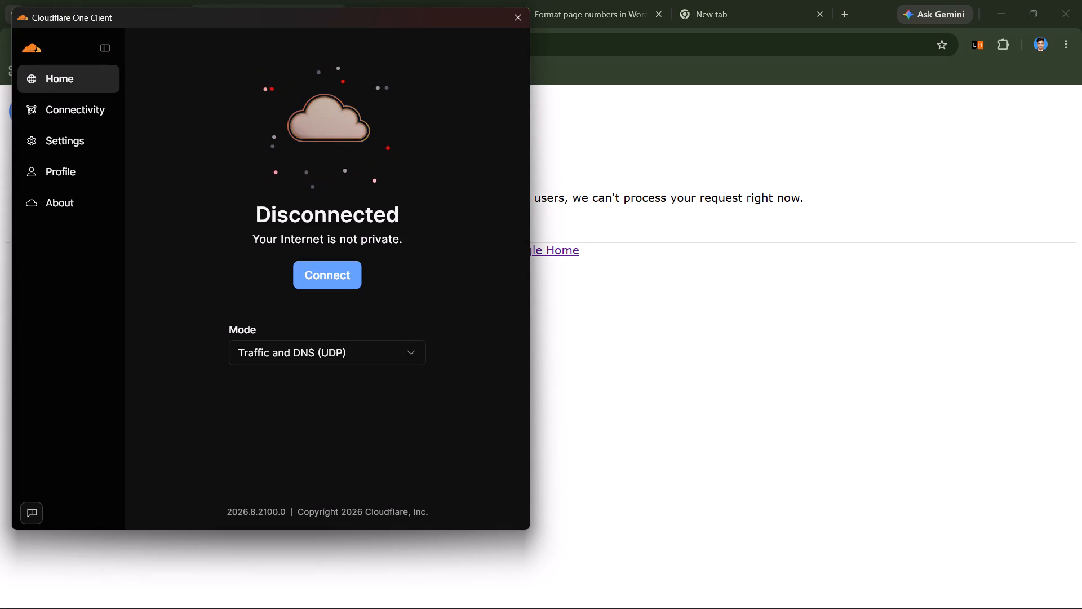
{"action": "left_click", "coordinate": [641, 152]}
Reload the My library page in Google Scholar.
{"action": "left_click", "coordinate": [60, 44]}
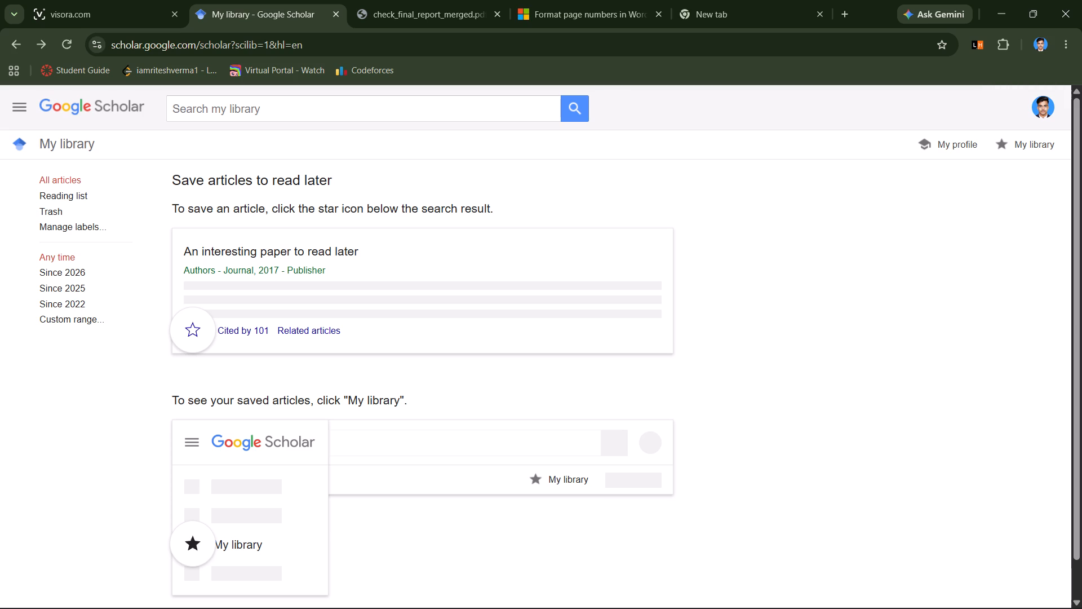
Start a search within My library in Google Scholar.
{"action": "left_click", "coordinate": [212, 104]}
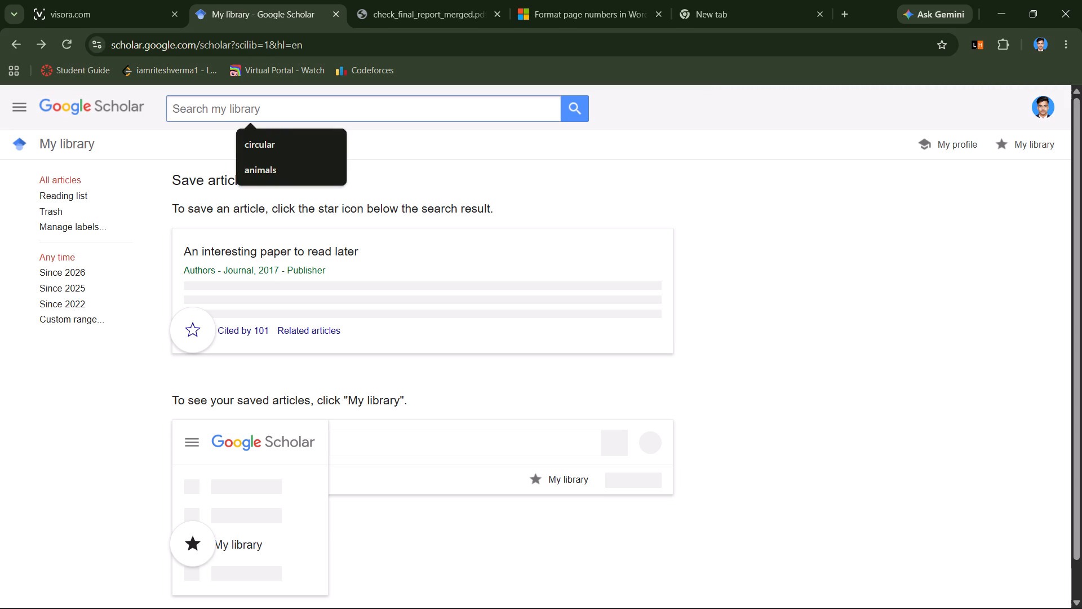
Enter the query "object detection using camer" in the search of the Google Scholar library.
{"action": "left_click", "coordinate": [261, 112]}
{"action": "left_click", "coordinate": [233, 112]}
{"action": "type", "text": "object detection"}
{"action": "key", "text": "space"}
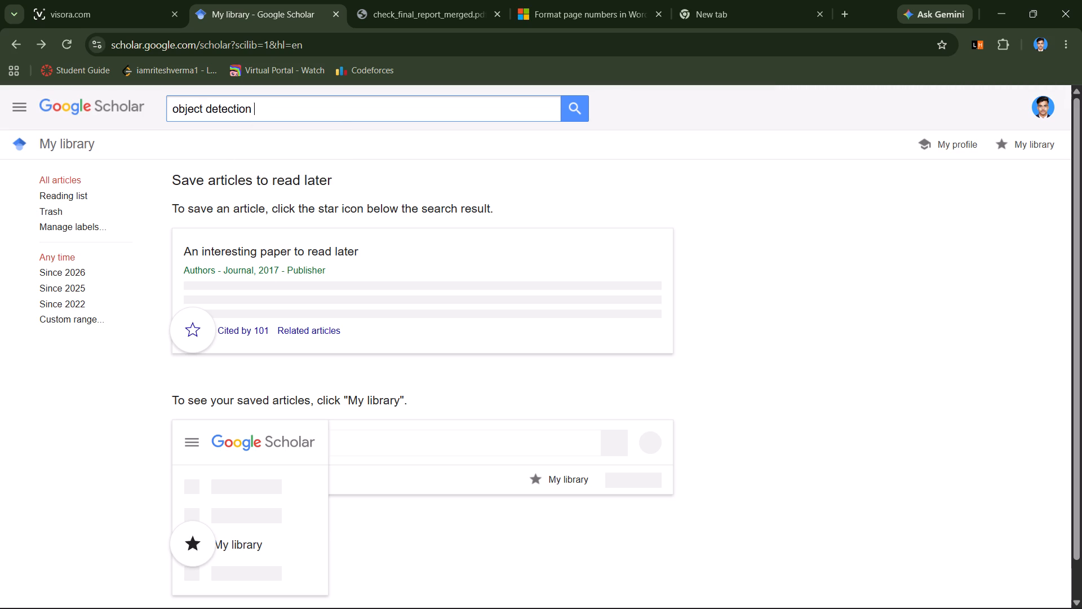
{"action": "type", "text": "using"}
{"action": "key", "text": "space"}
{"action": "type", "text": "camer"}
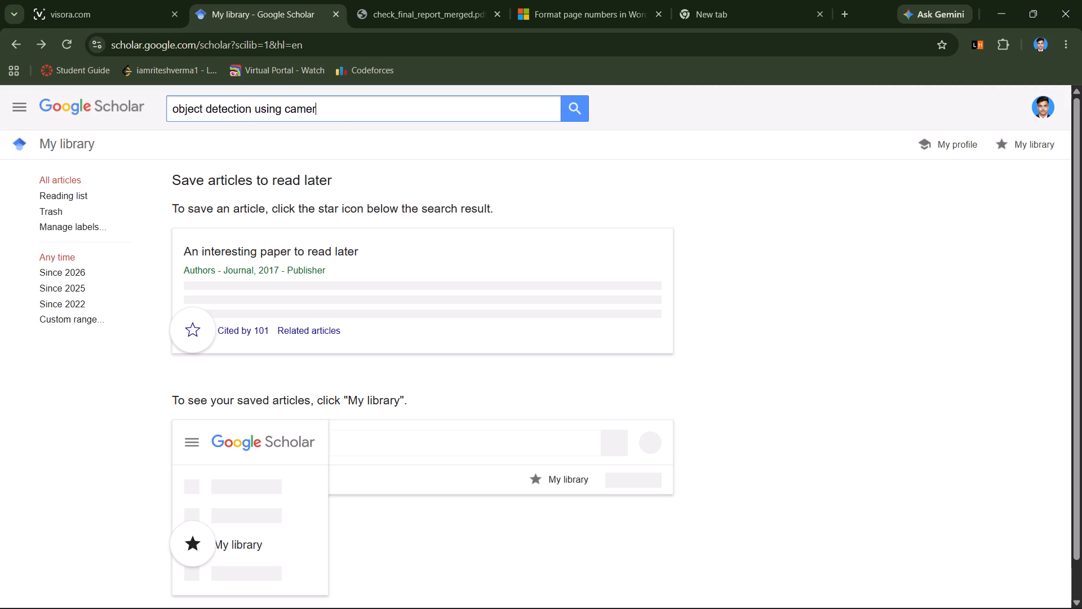